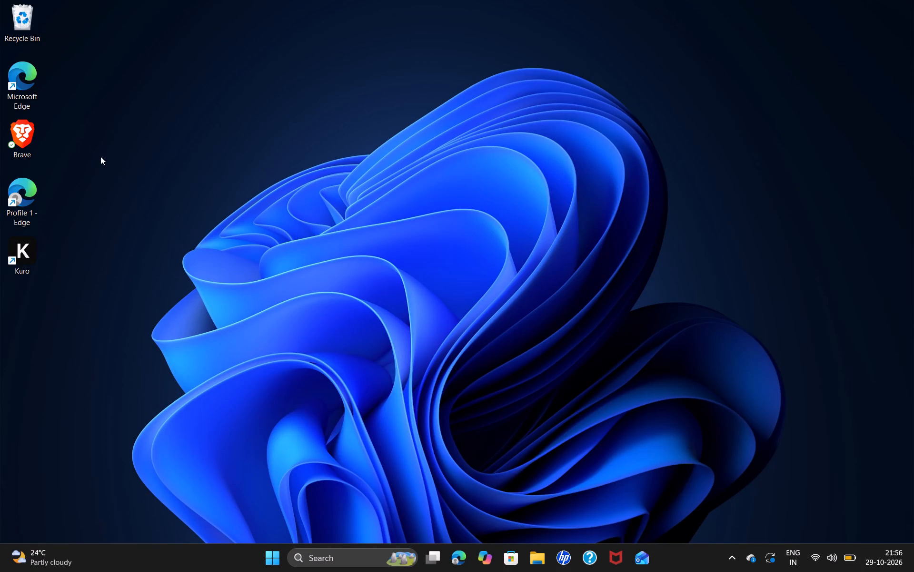
Find the WhatsApp app through the system search and open it.
{"action": "left_click", "coordinate": [348, 560]}
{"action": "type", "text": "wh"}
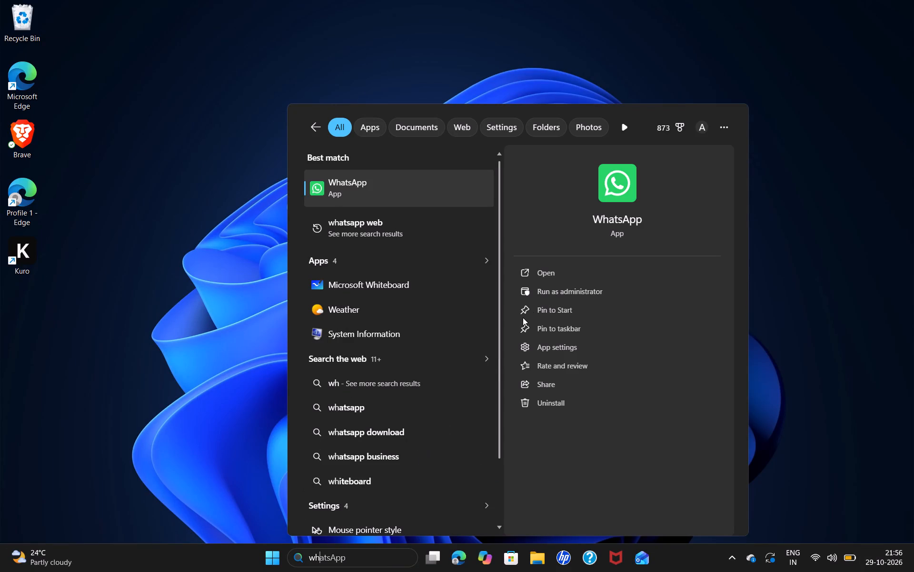
{"action": "double_click", "coordinate": [551, 275]}
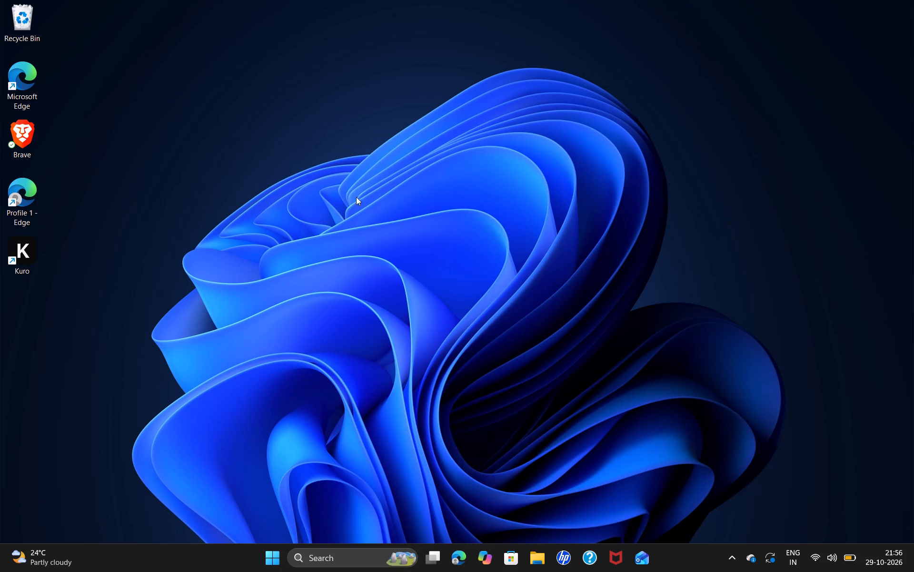
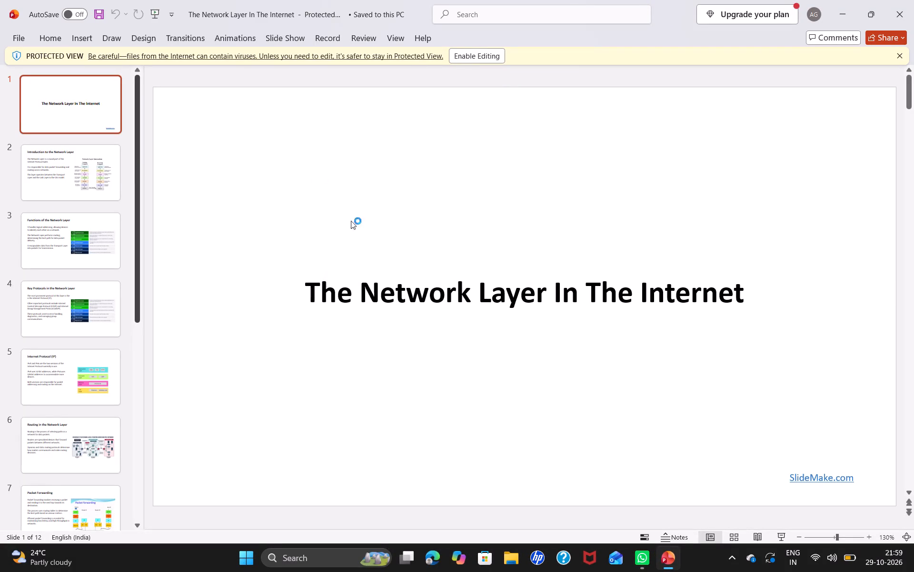
Leave Protected View and enable editing of the presentation "The Network Layer In The Internet".
{"action": "left_click", "coordinate": [467, 58]}
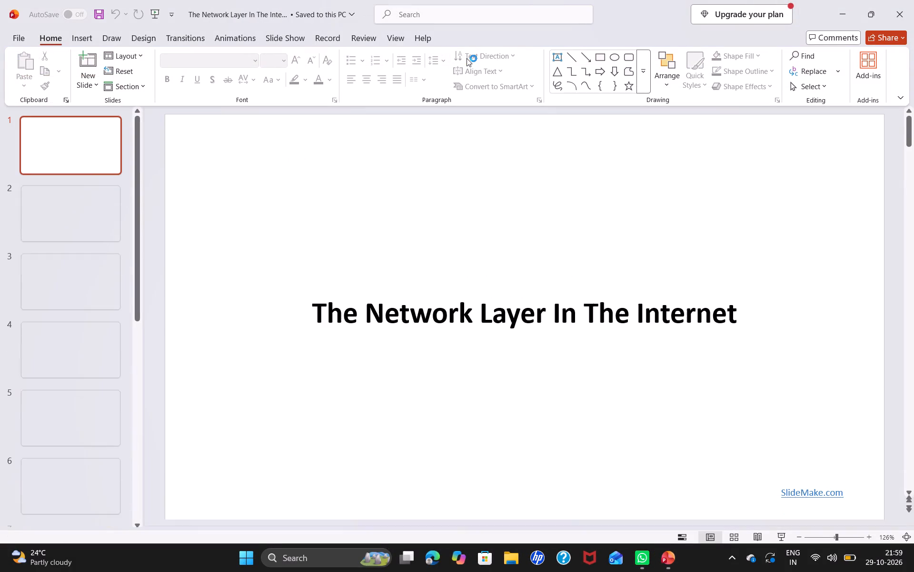
Copy the title "The Network Layer In The Internet" on slide 1 and delete it from its original text box.
{"action": "left_click", "coordinate": [314, 308]}
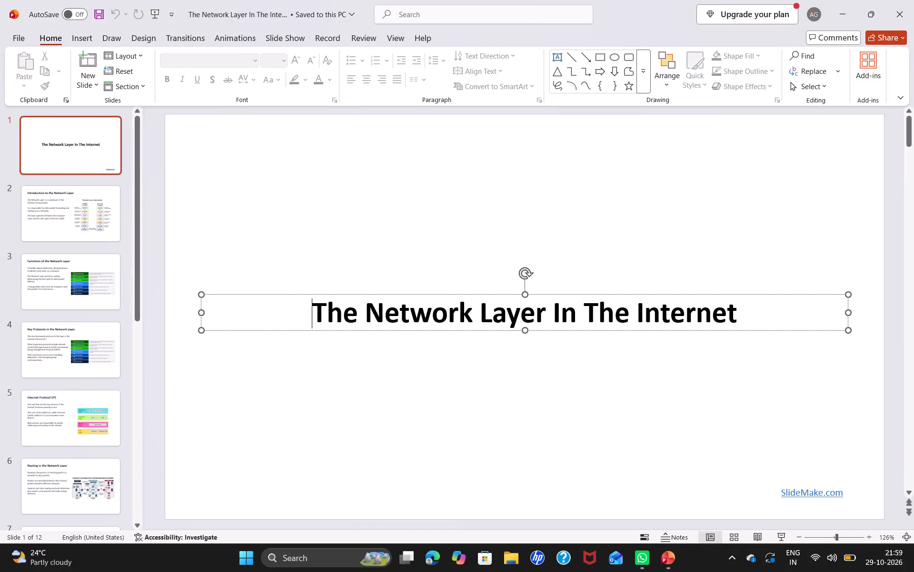
{"action": "key", "text": "Up"}
{"action": "key", "text": "Up"}
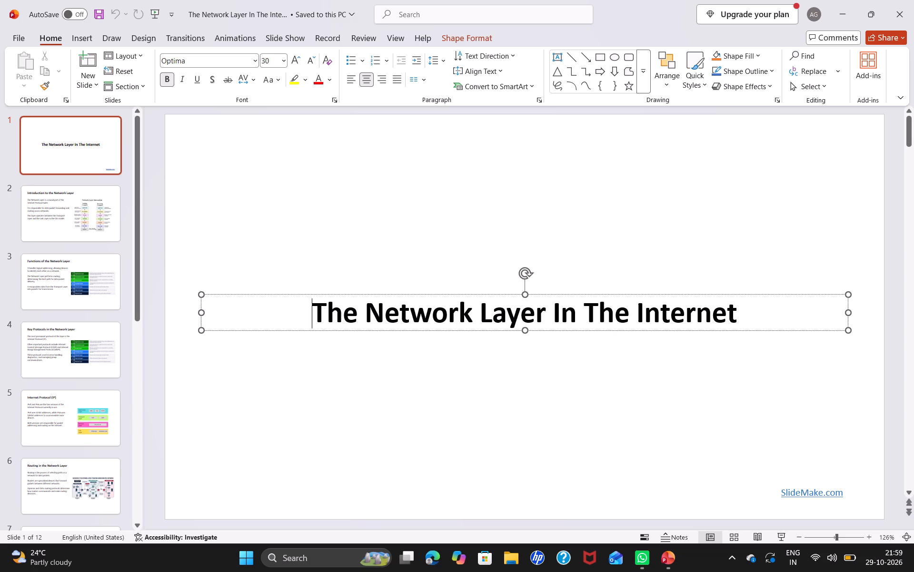
{"action": "left_click_drag", "start_coordinate": [314, 308], "coordinate": [662, 321]}
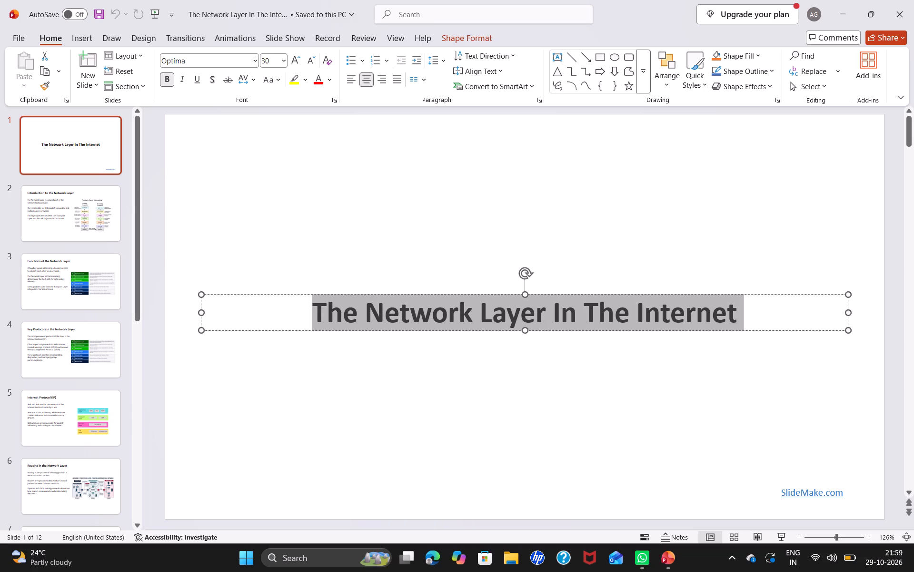
{"action": "left_click_drag", "start_coordinate": [662, 321], "coordinate": [687, 320]}
{"action": "key", "text": "ctrl+c"}
{"action": "key", "text": "BackSpace"}
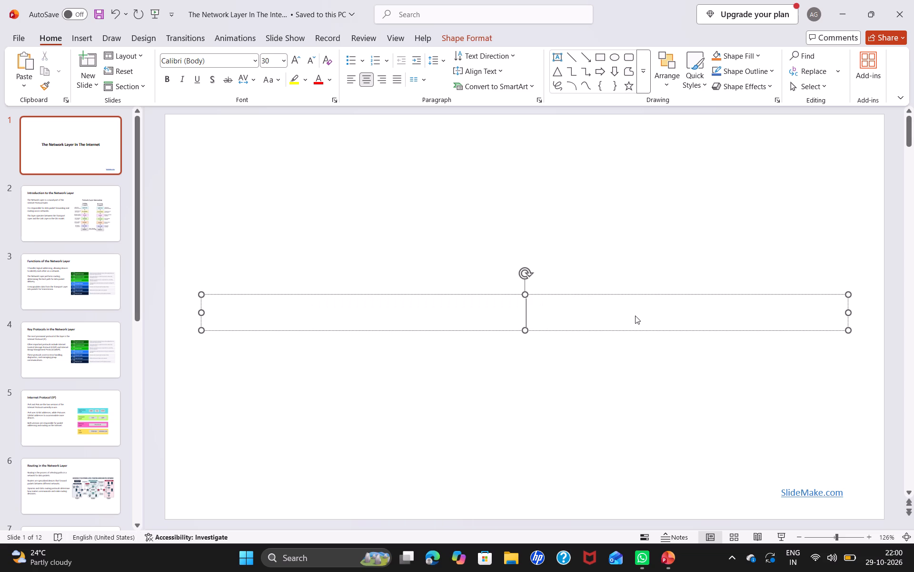
{"action": "key", "text": "BackSpace"}
{"action": "key", "text": "BackSpace"}
{"action": "key", "text": "BackSpace"}
{"action": "key", "text": "BackSpace"}
Paste the copied title as a new text box on slide 1 and enlarge it up and outward so the title fits one line.
{"action": "left_click", "coordinate": [375, 232]}
{"action": "left_click", "coordinate": [344, 222]}
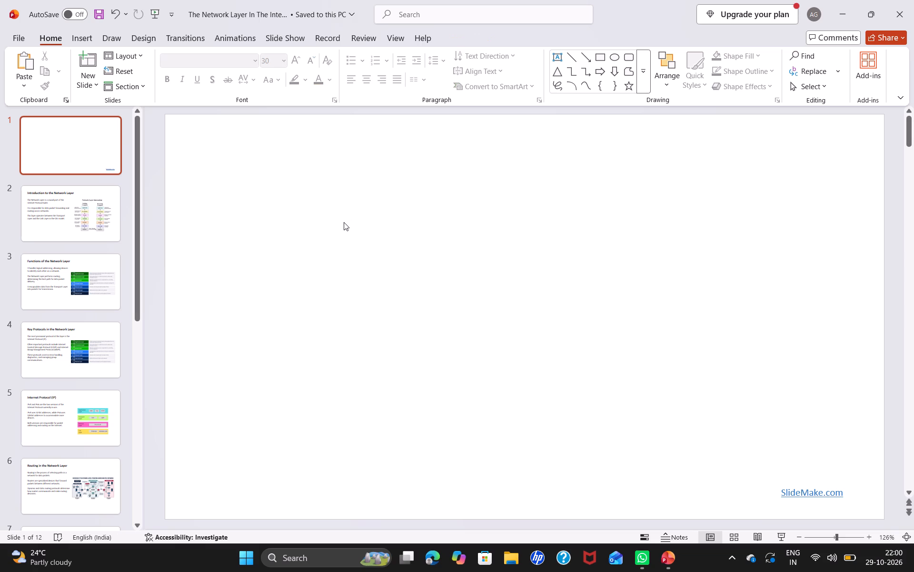
{"action": "key", "text": "ctrl+v"}
{"action": "left_click_drag", "start_coordinate": [346, 277], "coordinate": [322, 246]}
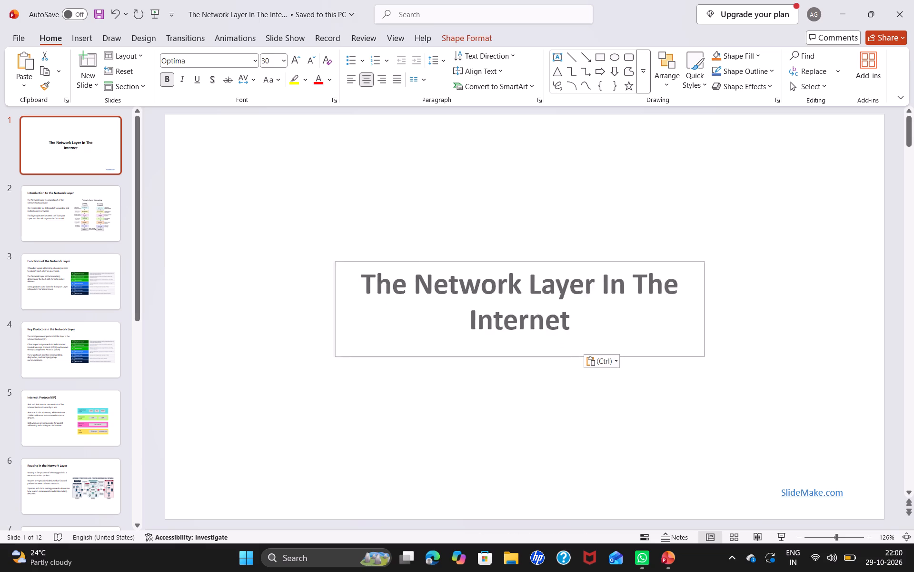
{"action": "left_click_drag", "start_coordinate": [322, 246], "coordinate": [258, 179]}
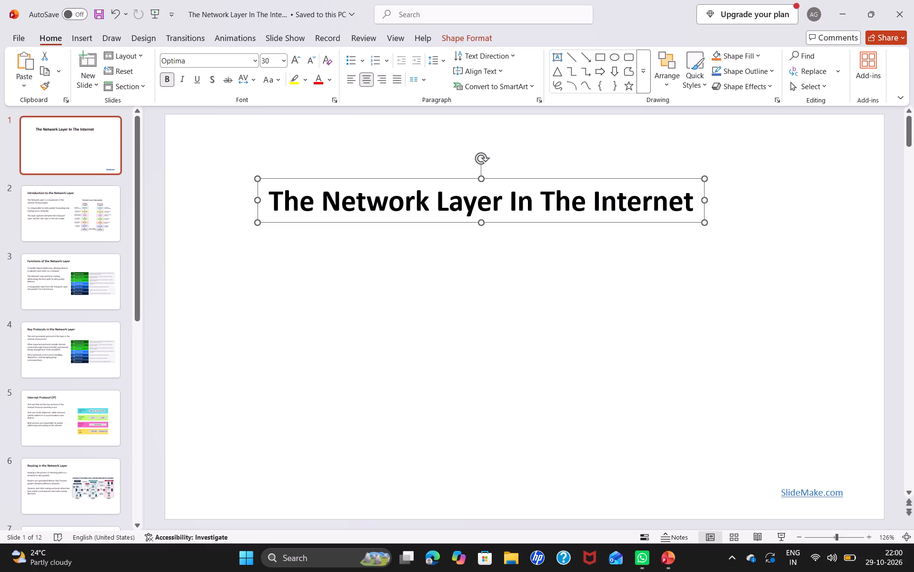
Set the font size of the whole pasted title to 18.
{"action": "left_click_drag", "start_coordinate": [693, 198], "coordinate": [358, 195]}
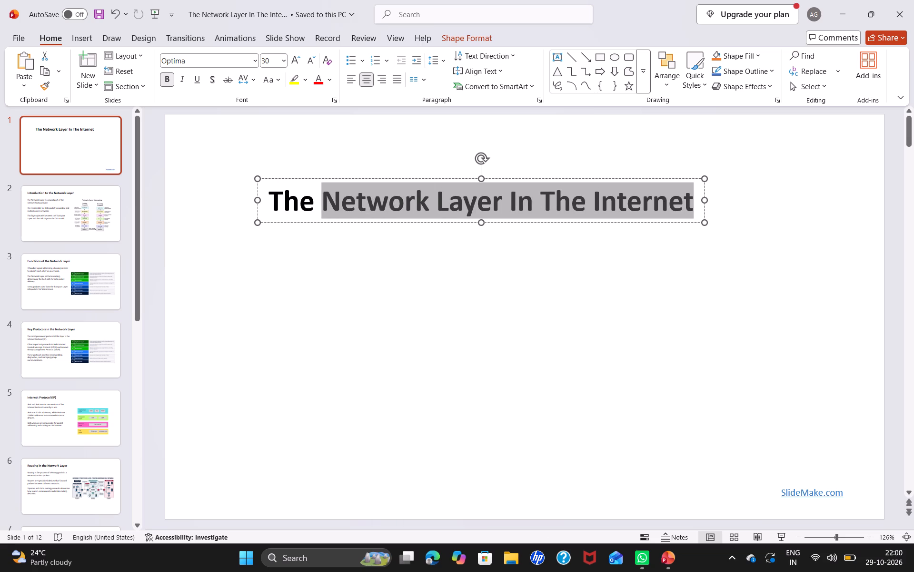
{"action": "left_click_drag", "start_coordinate": [358, 195], "coordinate": [299, 195]}
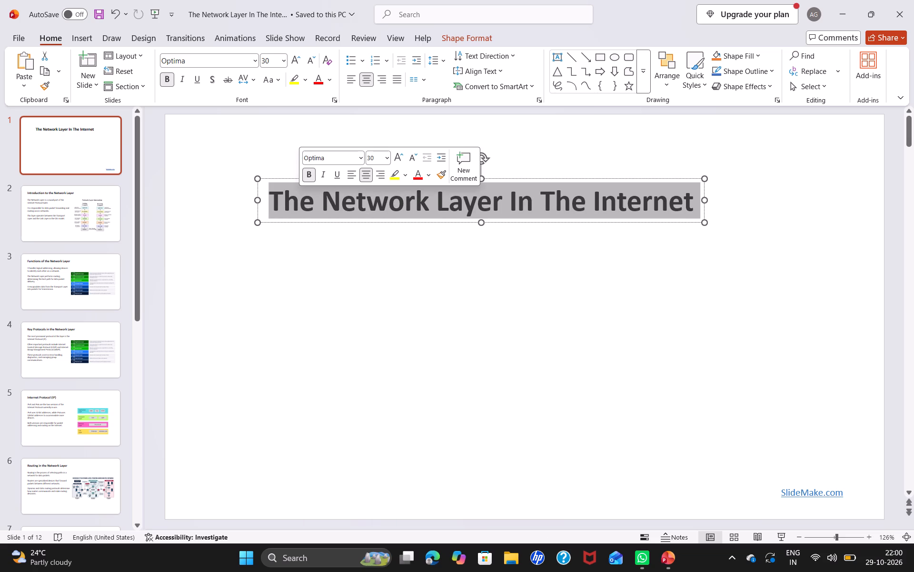
{"action": "left_click", "coordinate": [386, 158]}
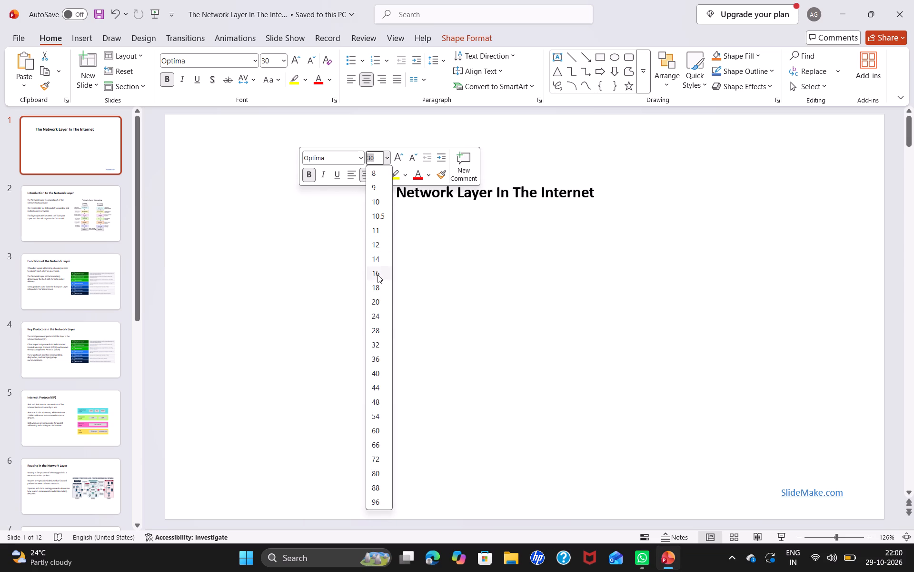
{"action": "left_click", "coordinate": [378, 288]}
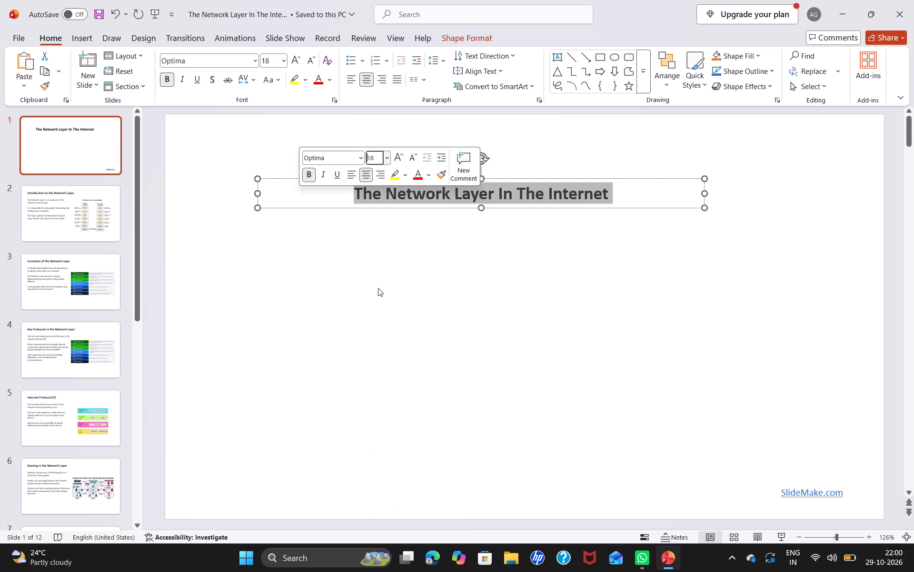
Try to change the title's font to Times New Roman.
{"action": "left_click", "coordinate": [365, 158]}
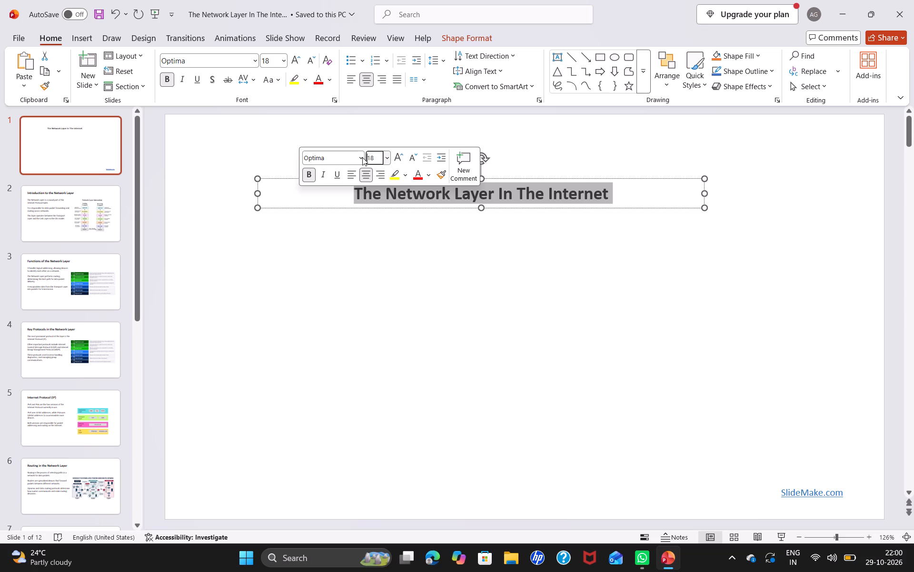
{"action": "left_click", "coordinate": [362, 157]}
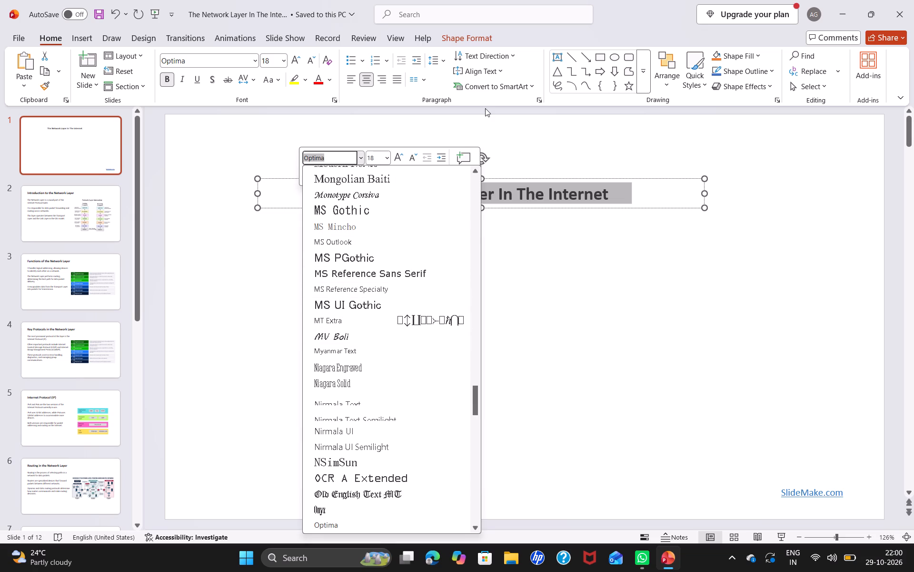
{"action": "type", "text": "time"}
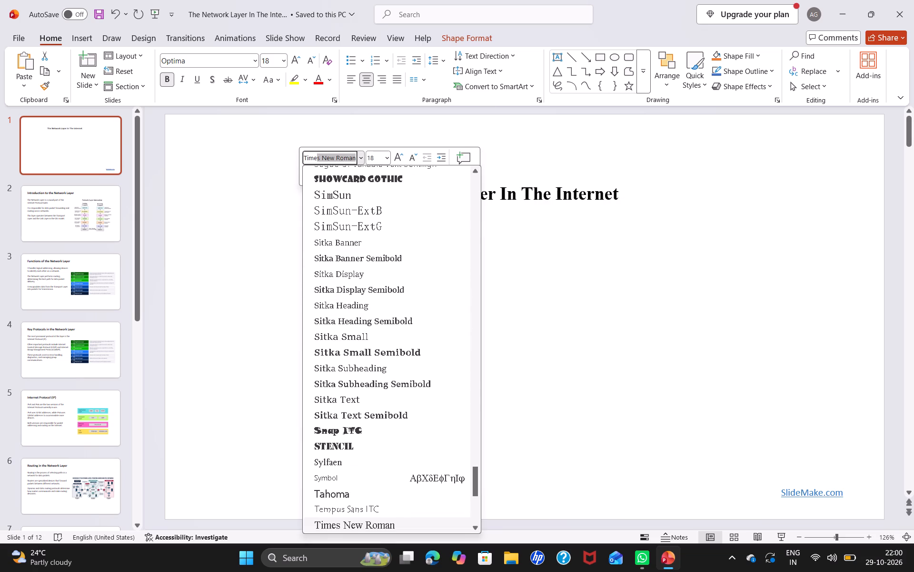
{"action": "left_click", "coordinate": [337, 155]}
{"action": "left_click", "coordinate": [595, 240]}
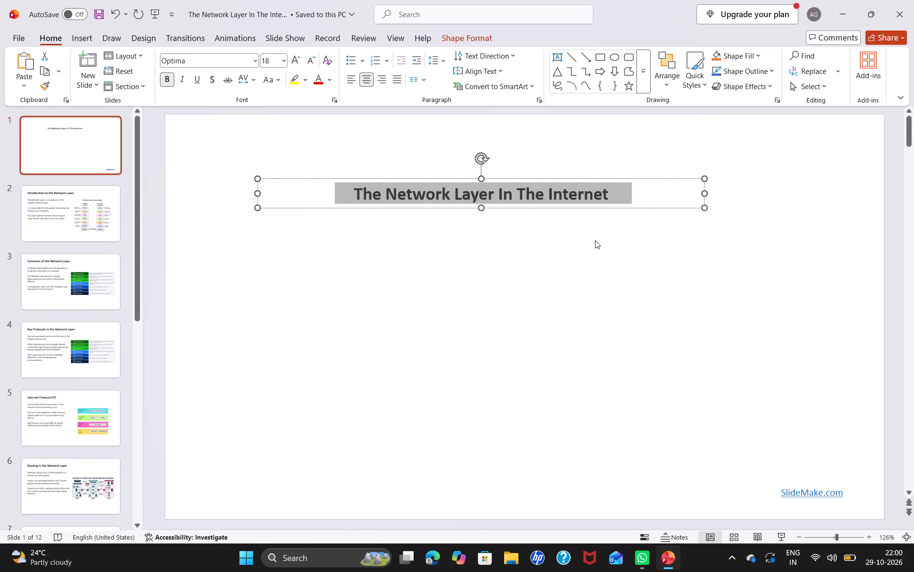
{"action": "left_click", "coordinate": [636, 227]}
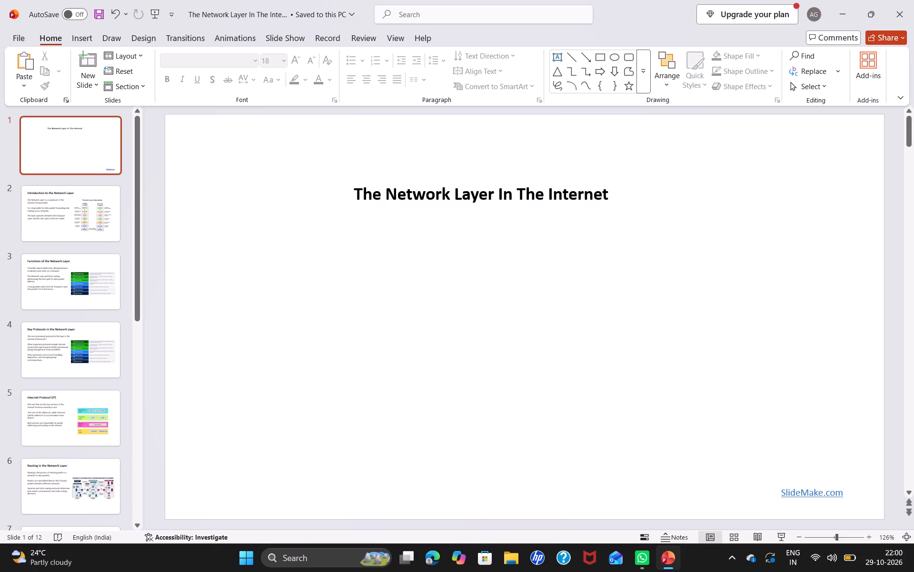
Add a new line below the title in the text box.
{"action": "left_click", "coordinate": [614, 194]}
{"action": "key", "text": "Return"}
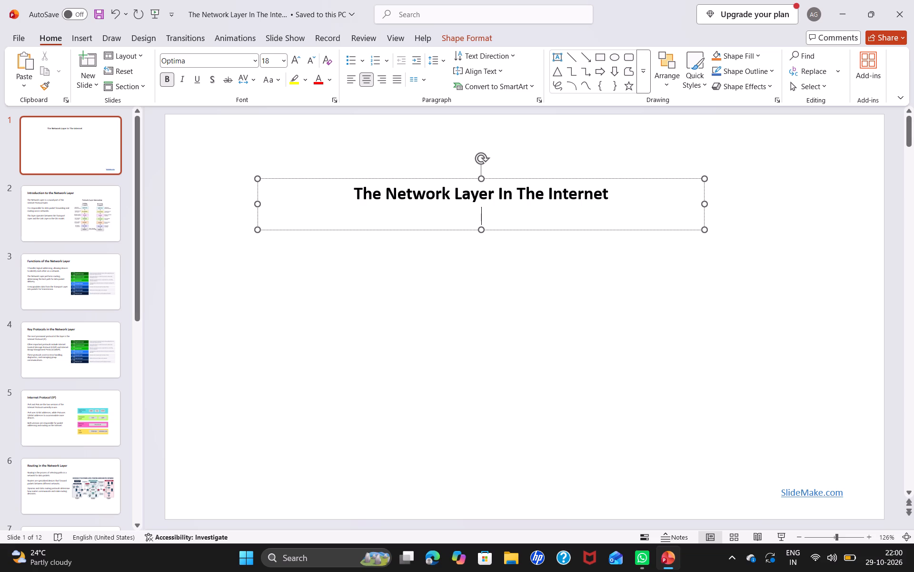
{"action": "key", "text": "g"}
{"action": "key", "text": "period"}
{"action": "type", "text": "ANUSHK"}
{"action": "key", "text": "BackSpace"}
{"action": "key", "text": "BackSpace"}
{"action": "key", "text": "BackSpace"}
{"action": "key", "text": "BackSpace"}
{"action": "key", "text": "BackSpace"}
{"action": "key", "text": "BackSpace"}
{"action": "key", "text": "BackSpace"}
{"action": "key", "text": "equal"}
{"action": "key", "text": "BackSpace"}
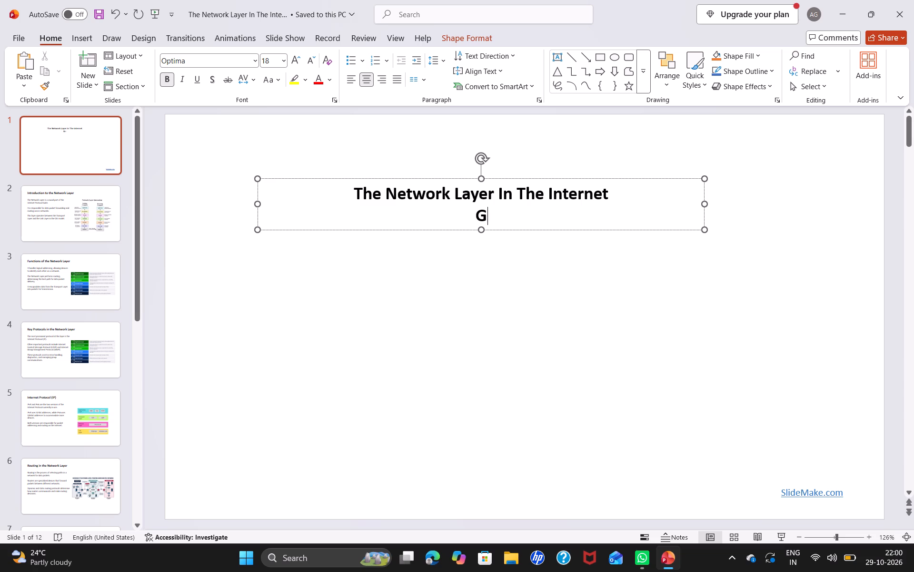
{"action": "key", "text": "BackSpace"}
Enter "Name :" followed by the presenter's name on the line under the title.
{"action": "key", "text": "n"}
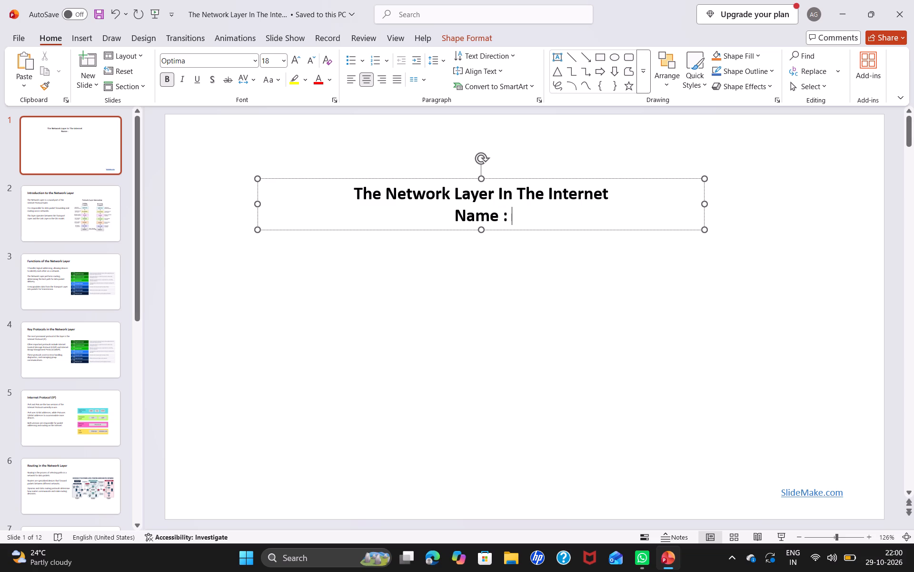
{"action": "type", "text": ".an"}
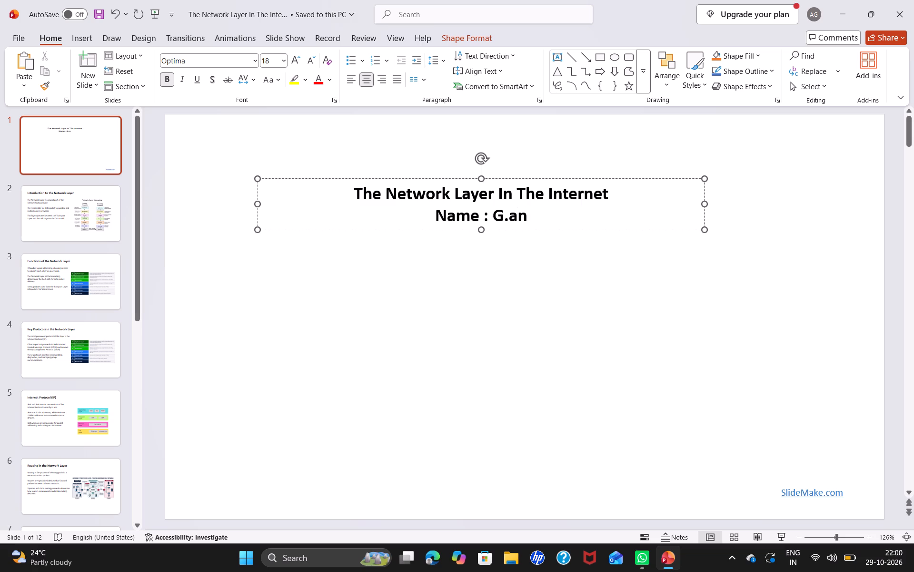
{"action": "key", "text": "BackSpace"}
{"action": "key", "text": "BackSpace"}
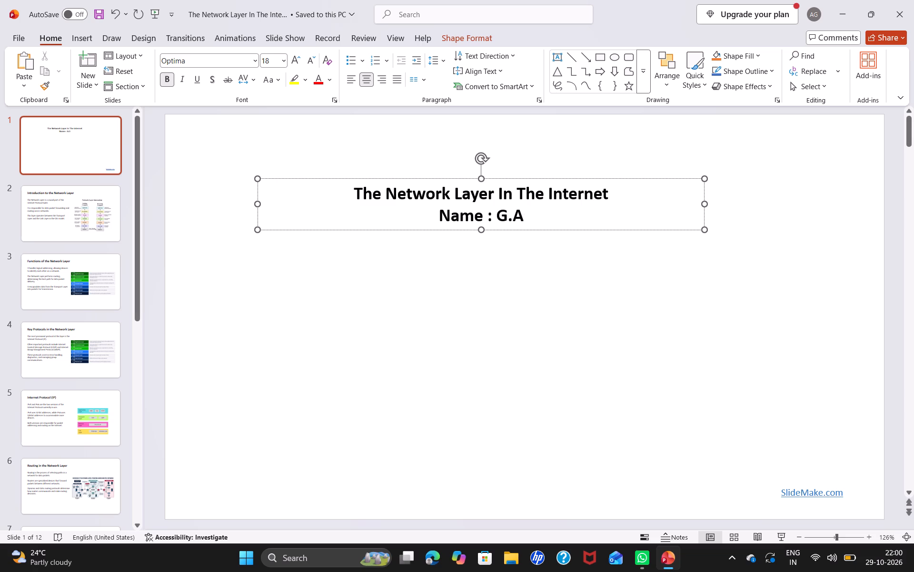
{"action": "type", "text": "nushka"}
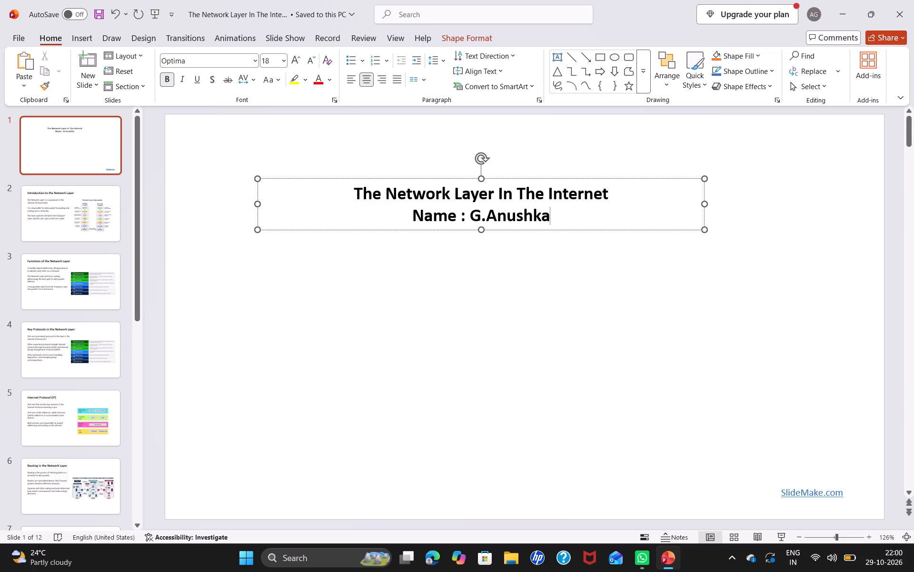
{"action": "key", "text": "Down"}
Add a "Roll No :" line with the presenter's roll number under the name, followed by an empty line.
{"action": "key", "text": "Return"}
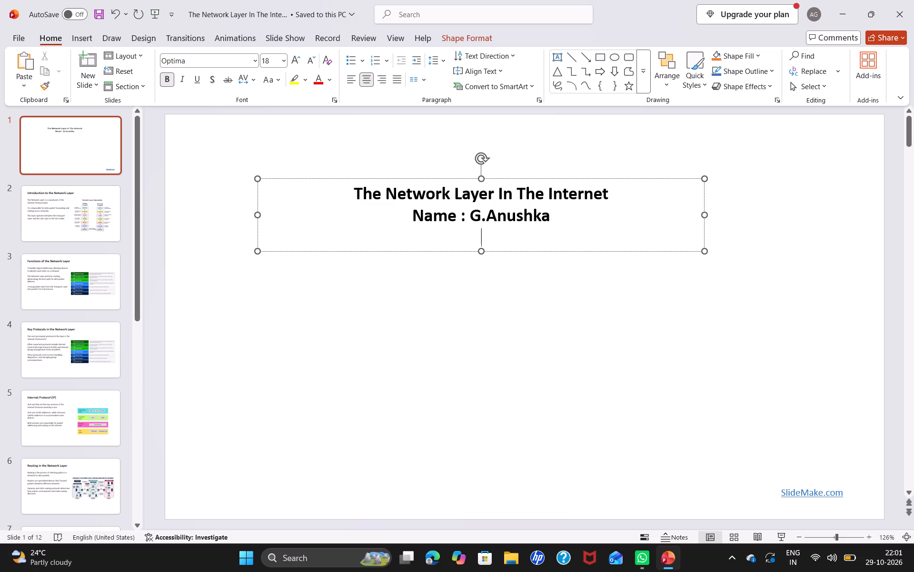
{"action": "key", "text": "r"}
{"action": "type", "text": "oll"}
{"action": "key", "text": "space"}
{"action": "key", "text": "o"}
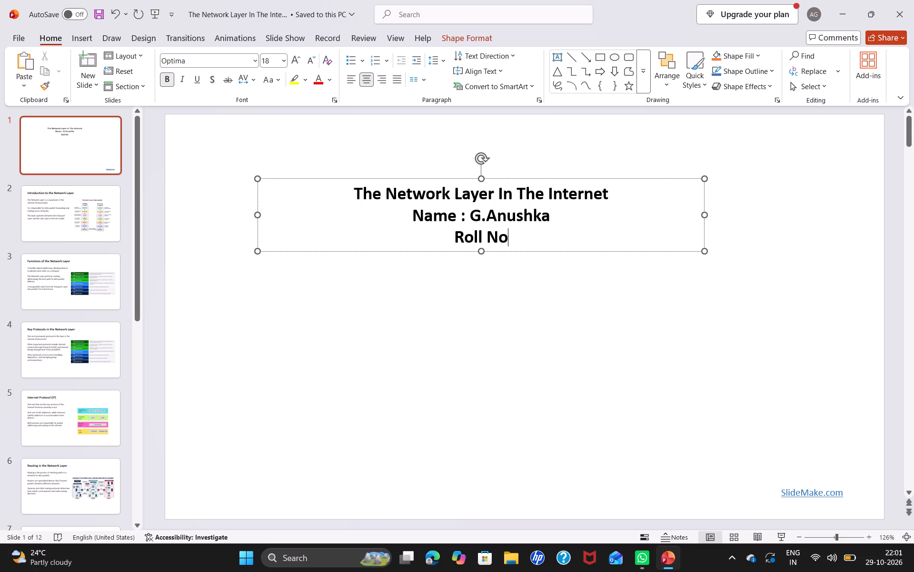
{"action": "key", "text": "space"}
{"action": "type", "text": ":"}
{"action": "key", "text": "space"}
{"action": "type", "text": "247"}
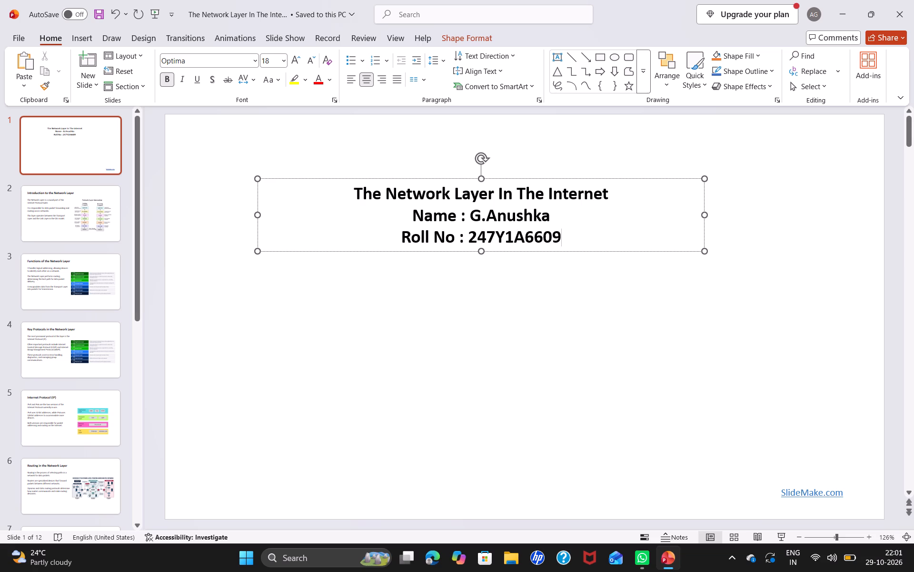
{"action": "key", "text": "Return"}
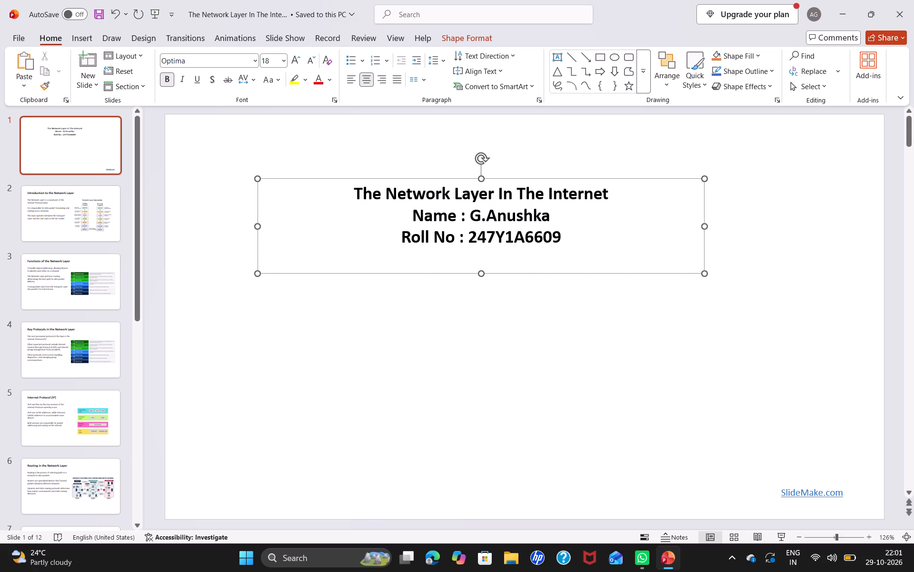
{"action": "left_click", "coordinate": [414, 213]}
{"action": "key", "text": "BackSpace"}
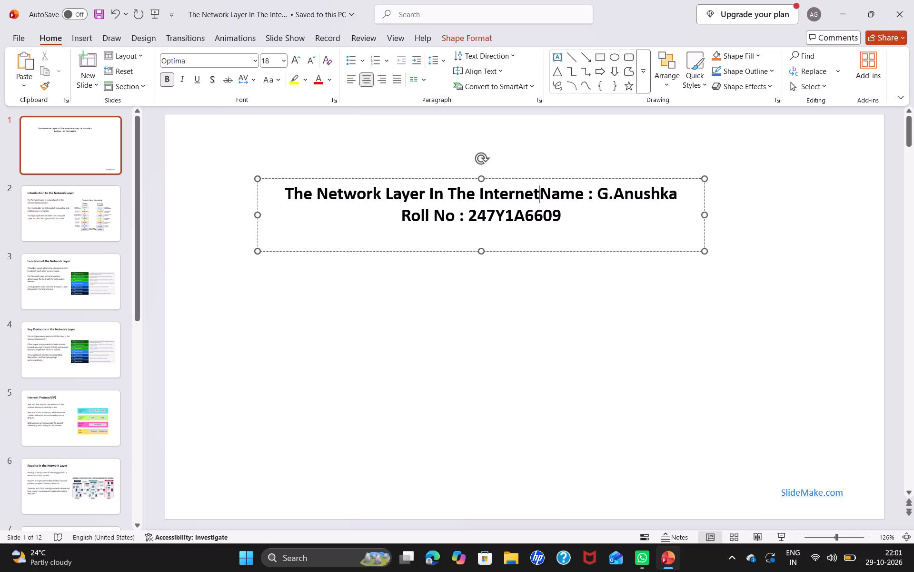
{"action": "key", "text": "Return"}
Insert four leading spaces before "Roll No" to shift that line toward the start of the name line.
{"action": "left_click", "coordinate": [399, 239]}
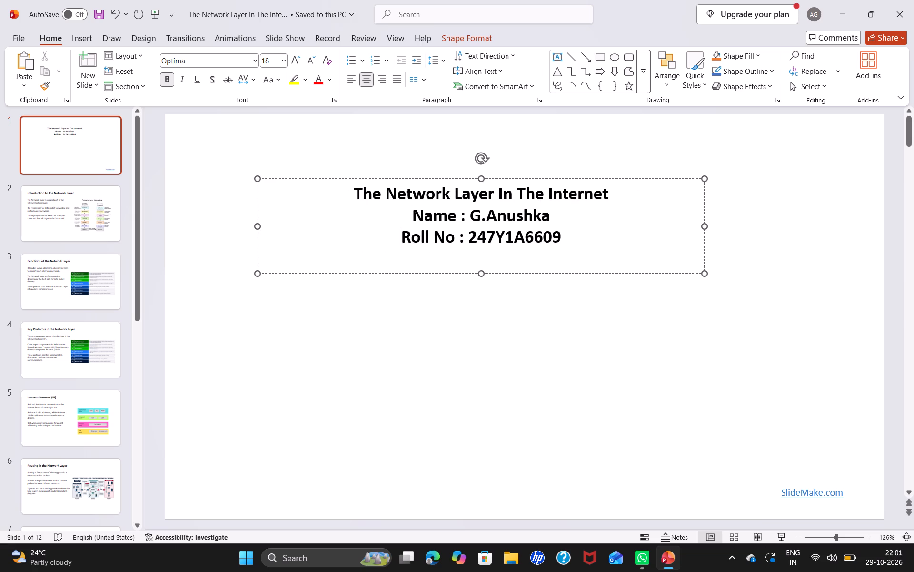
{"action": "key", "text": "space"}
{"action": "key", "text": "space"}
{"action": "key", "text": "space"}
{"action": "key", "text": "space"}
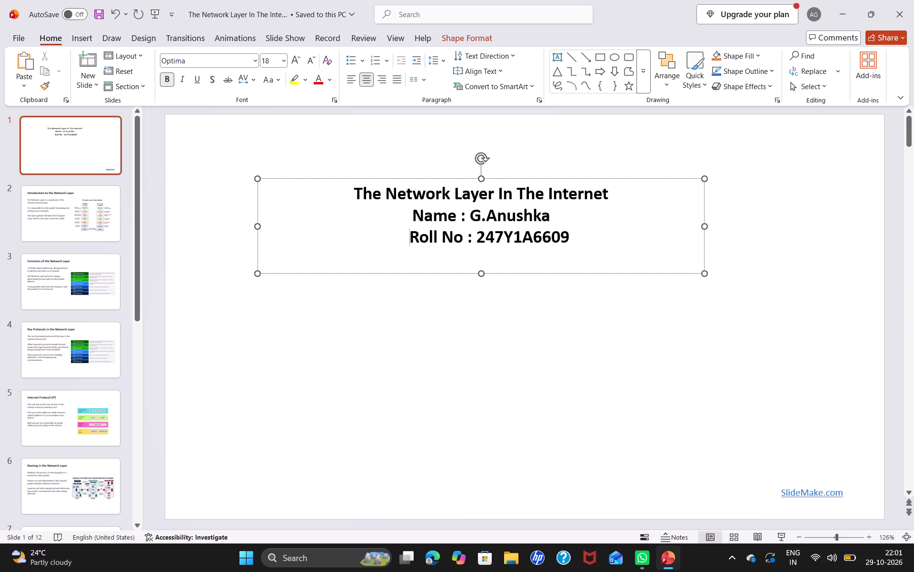
Set the name and roll number lines under the title to 14 pt Consolas.
{"action": "left_click_drag", "start_coordinate": [413, 212], "coordinate": [550, 243]}
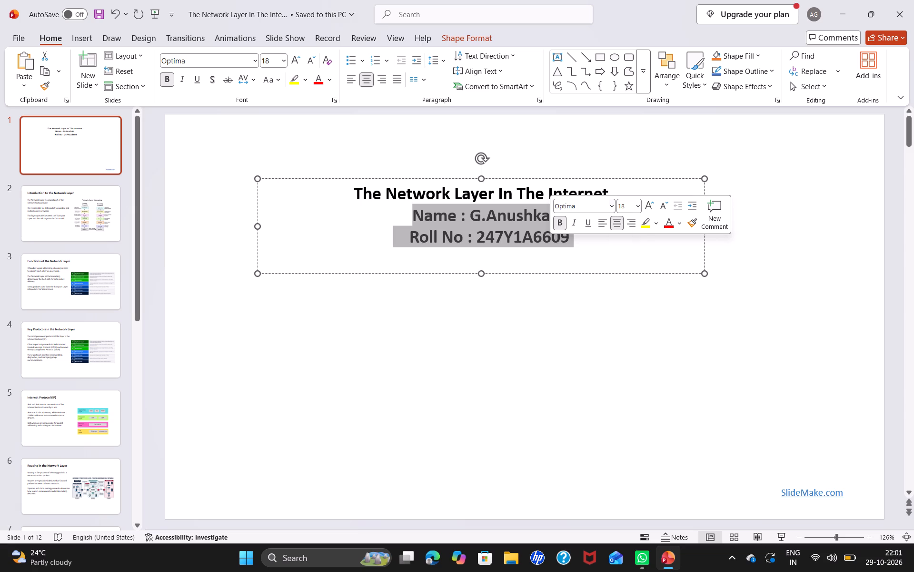
{"action": "left_click", "coordinate": [638, 211]}
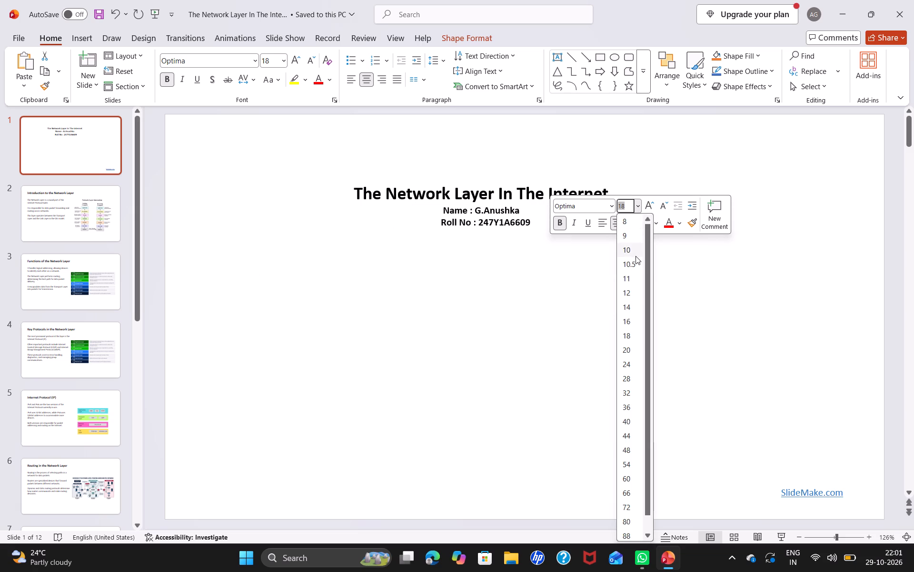
{"action": "left_click", "coordinate": [631, 308]}
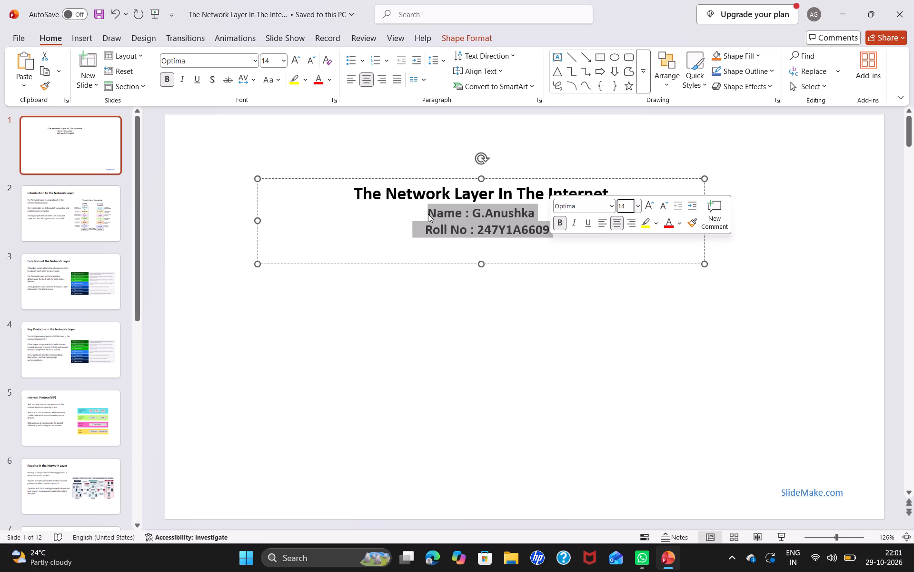
{"action": "left_click", "coordinate": [611, 211]}
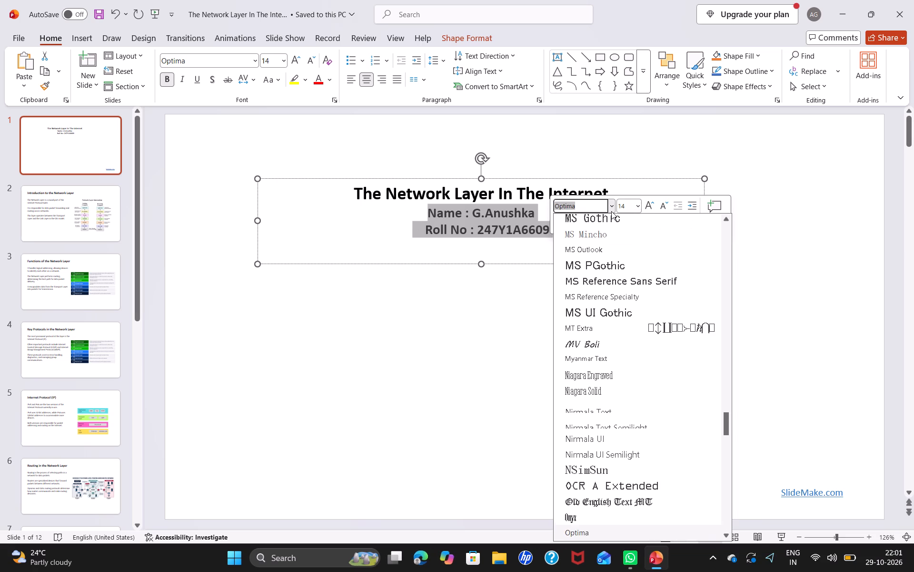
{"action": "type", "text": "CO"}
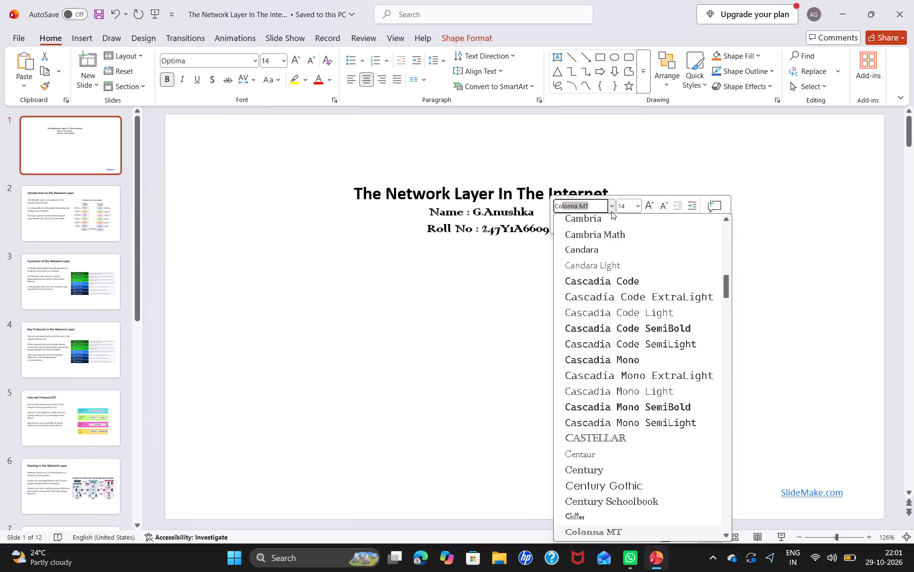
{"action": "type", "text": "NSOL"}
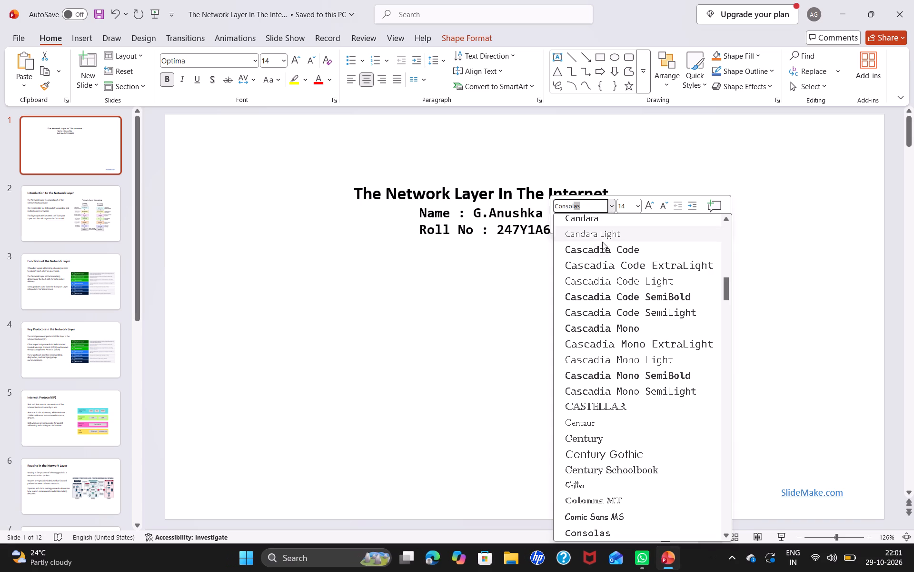
{"action": "left_click", "coordinate": [597, 538]}
{"action": "left_click", "coordinate": [549, 343]}
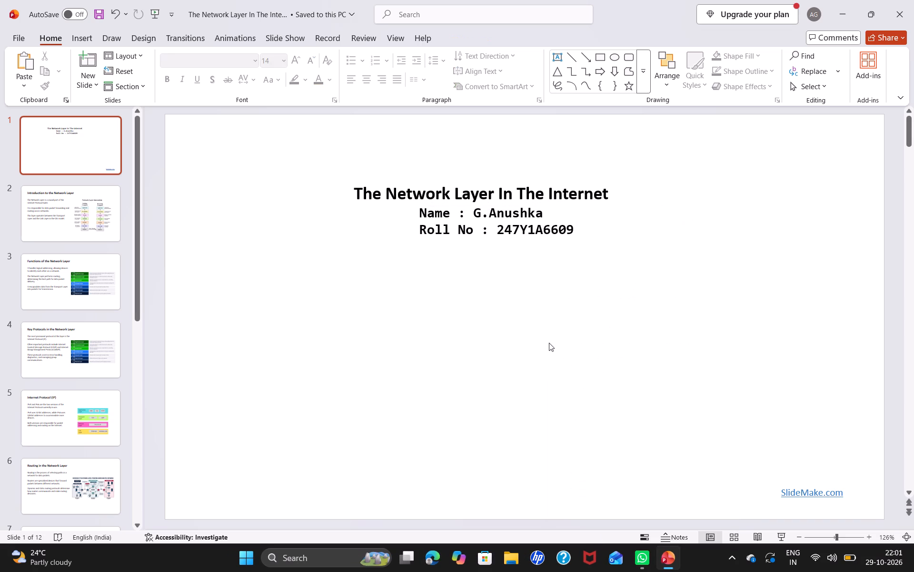
Remove the bold formatting from the name and roll number lines.
{"action": "left_click_drag", "start_coordinate": [573, 235], "coordinate": [435, 217]}
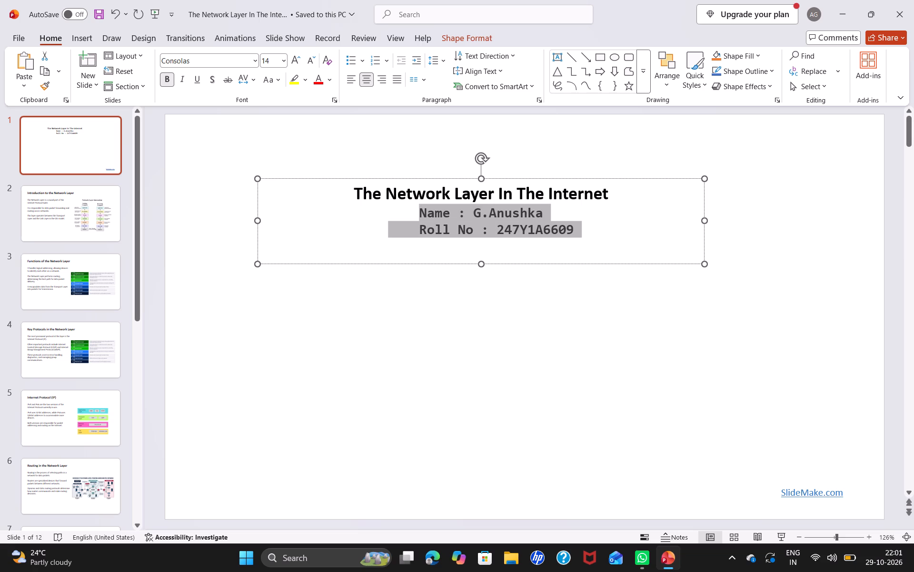
{"action": "left_click_drag", "start_coordinate": [435, 217], "coordinate": [435, 216]}
{"action": "left_click", "coordinate": [563, 200]}
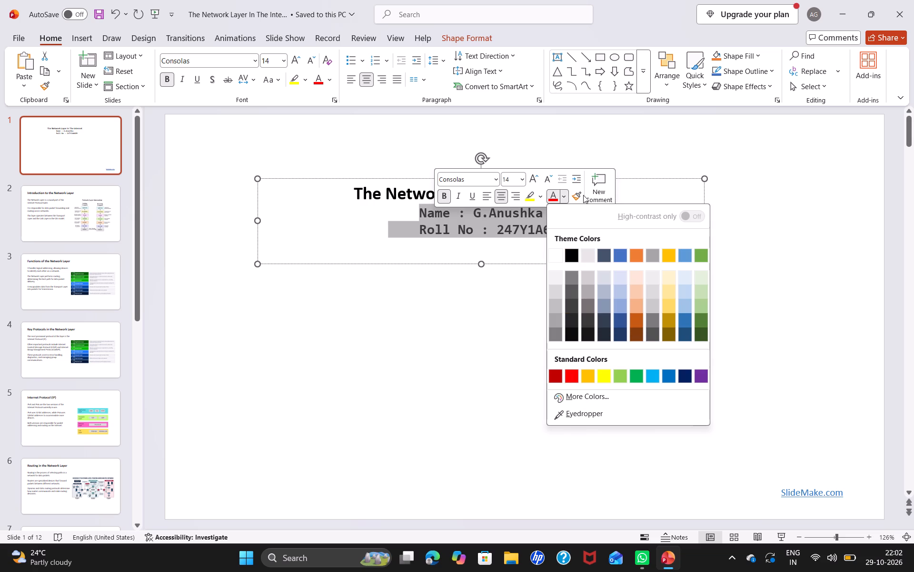
{"action": "left_click", "coordinate": [540, 198]}
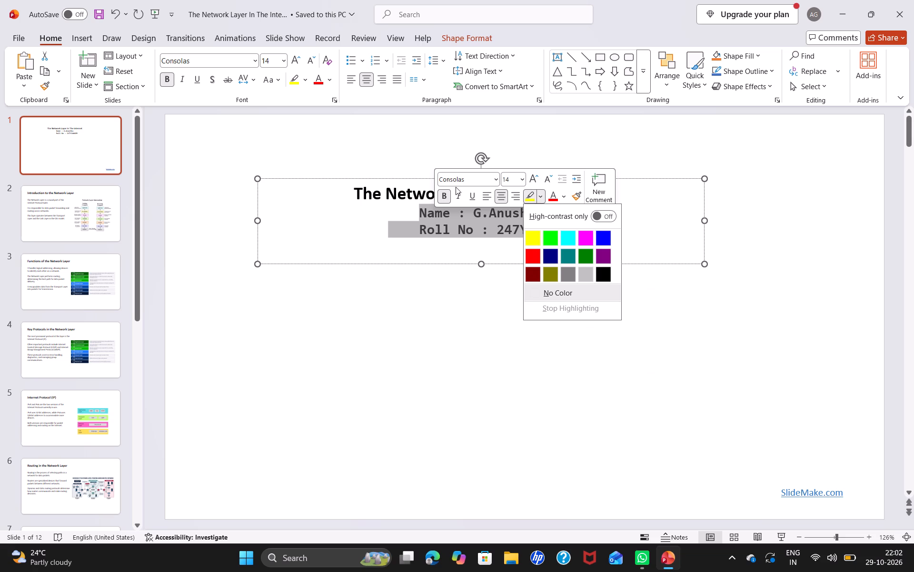
{"action": "left_click", "coordinate": [443, 197]}
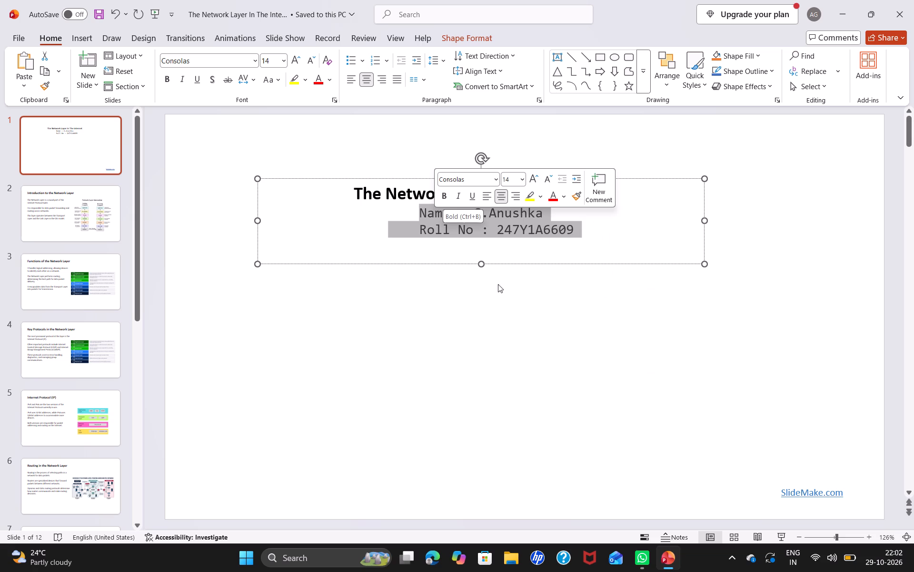
{"action": "left_click", "coordinate": [510, 313]}
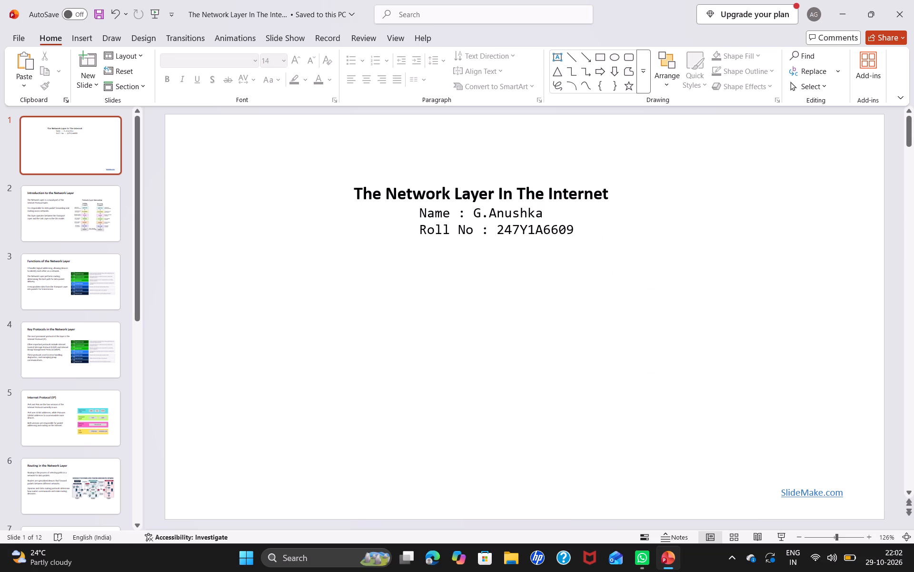
Move the title text box slightly lower on the title slide.
{"action": "left_click_drag", "start_coordinate": [352, 193], "coordinate": [364, 204]}
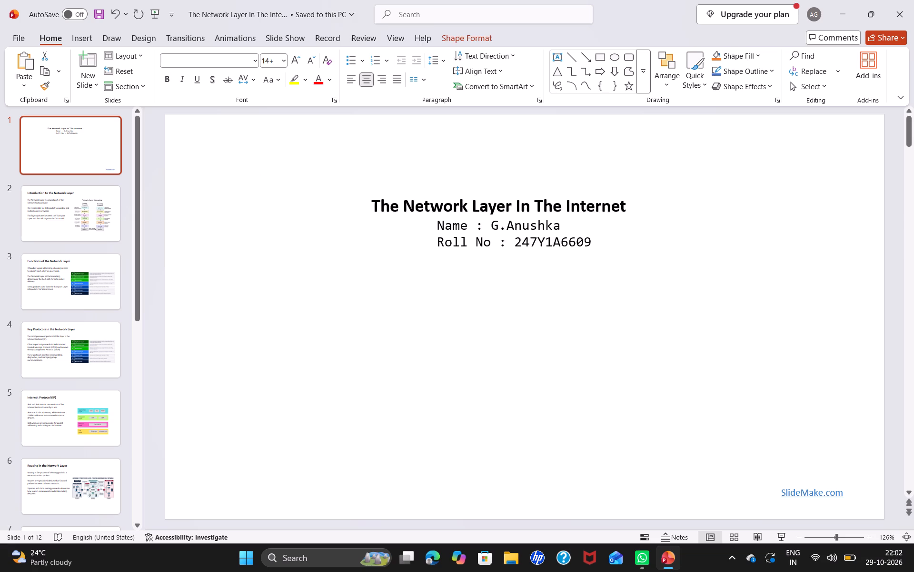
{"action": "left_click_drag", "start_coordinate": [364, 204], "coordinate": [346, 226]}
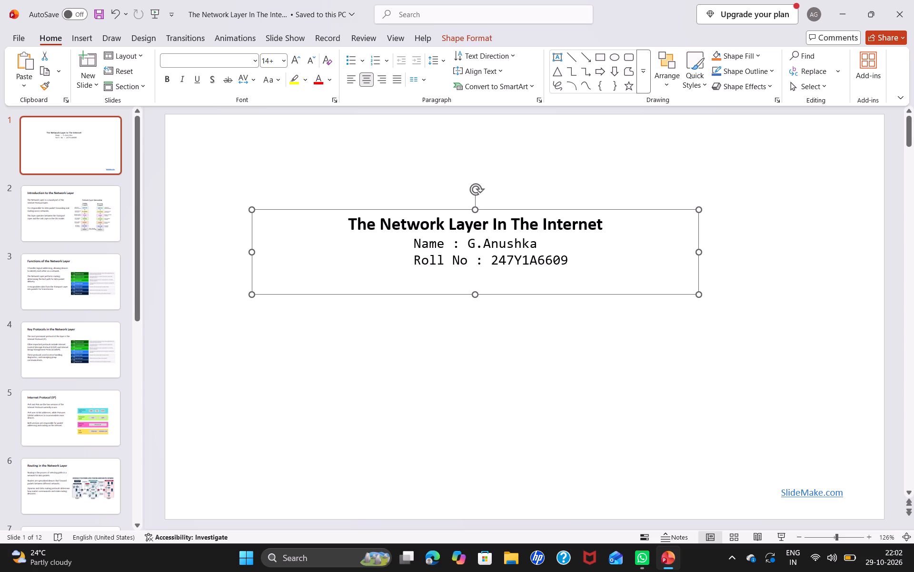
Set the line spacing of the title, name and roll number lines to 1.5.
{"action": "left_click_drag", "start_coordinate": [352, 224], "coordinate": [569, 268]}
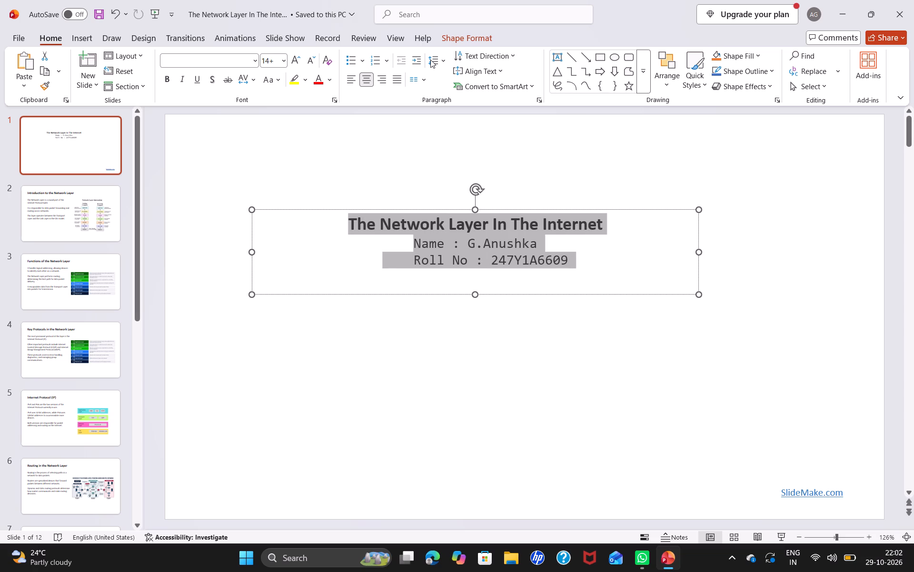
{"action": "left_click", "coordinate": [442, 64]}
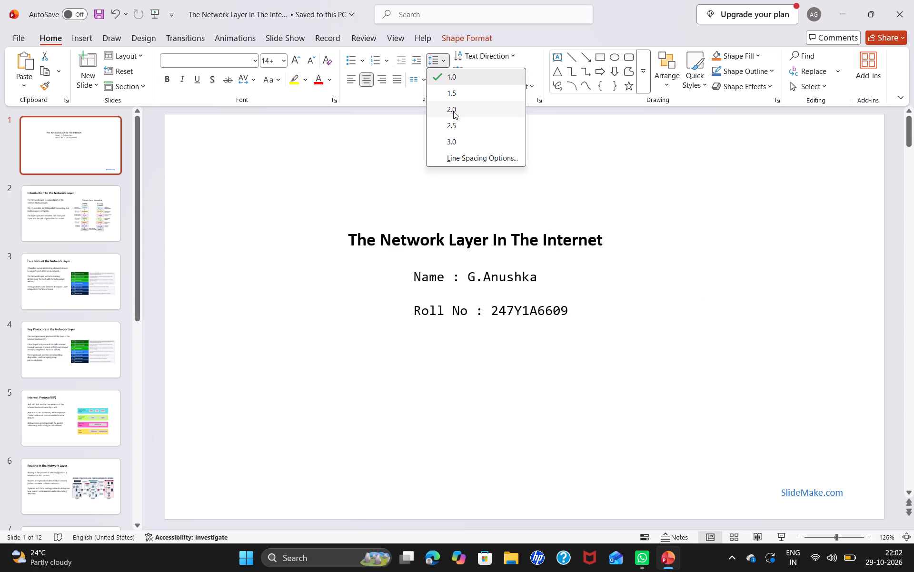
{"action": "left_click", "coordinate": [456, 97]}
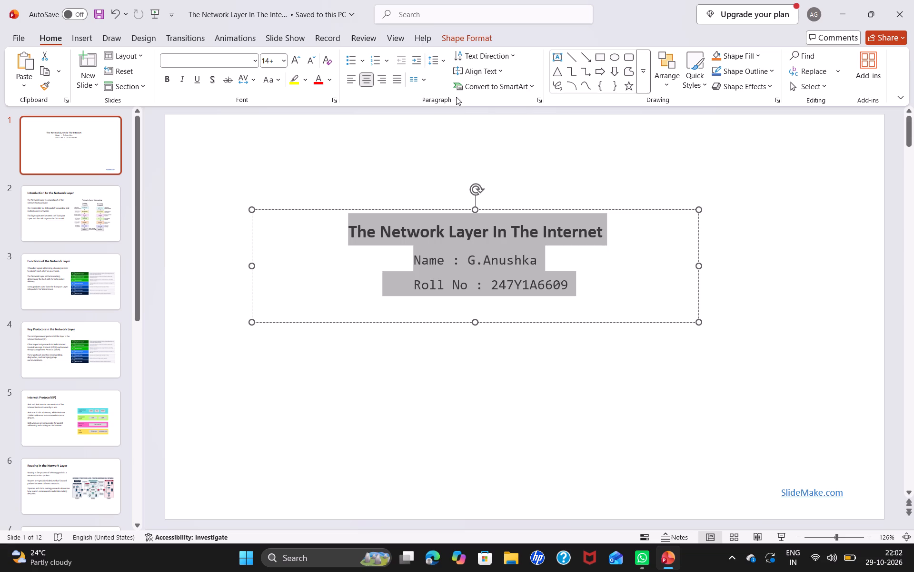
Add the line "CSM–A" without spaces below the roll number, followed by an empty line.
{"action": "left_click", "coordinate": [577, 286]}
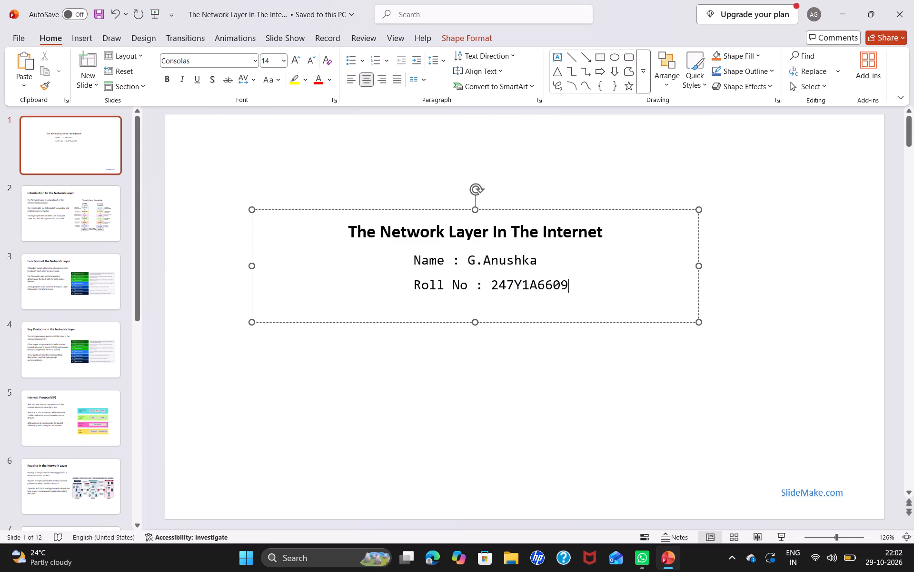
{"action": "key", "text": "Return"}
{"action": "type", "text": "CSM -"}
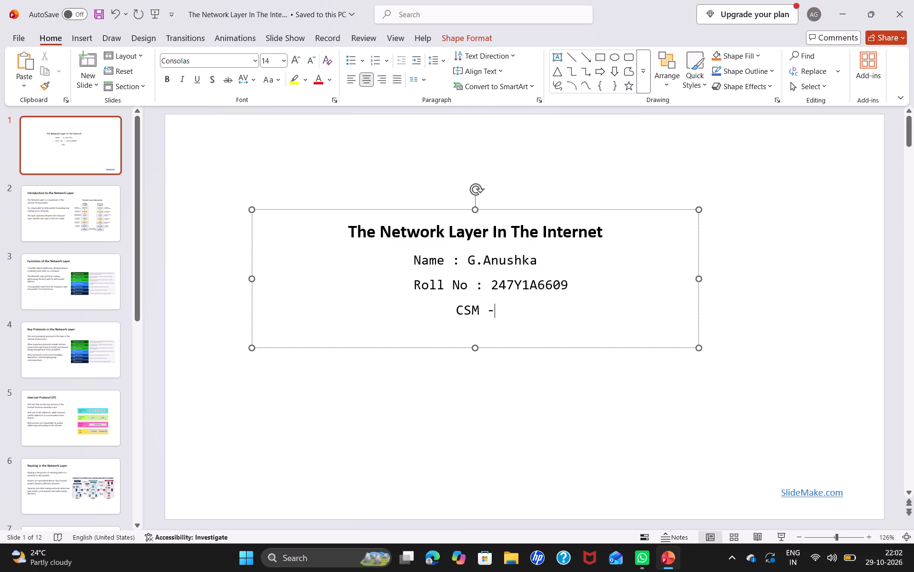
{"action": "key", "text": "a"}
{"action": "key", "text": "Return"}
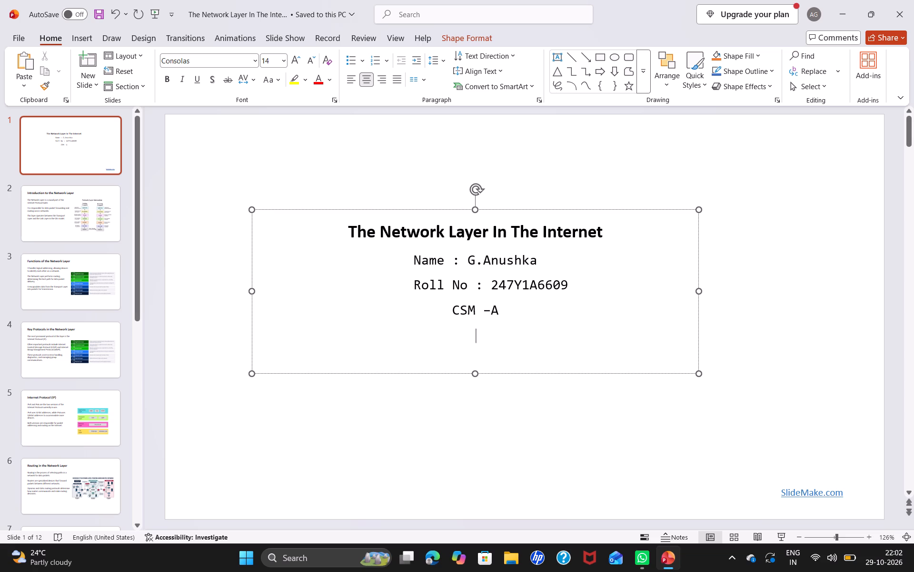
{"action": "left_click", "coordinate": [482, 310]}
{"action": "key", "text": "BackSpace"}
{"action": "left_click", "coordinate": [467, 435]}
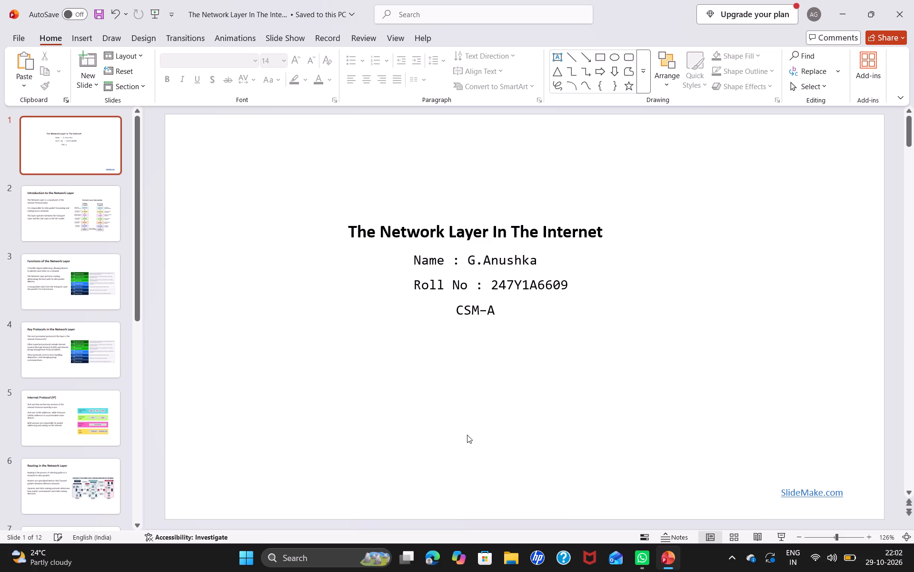
Look through the remaining slides, from the Network Layer introduction to the References slide.
{"action": "left_click", "coordinate": [69, 229]}
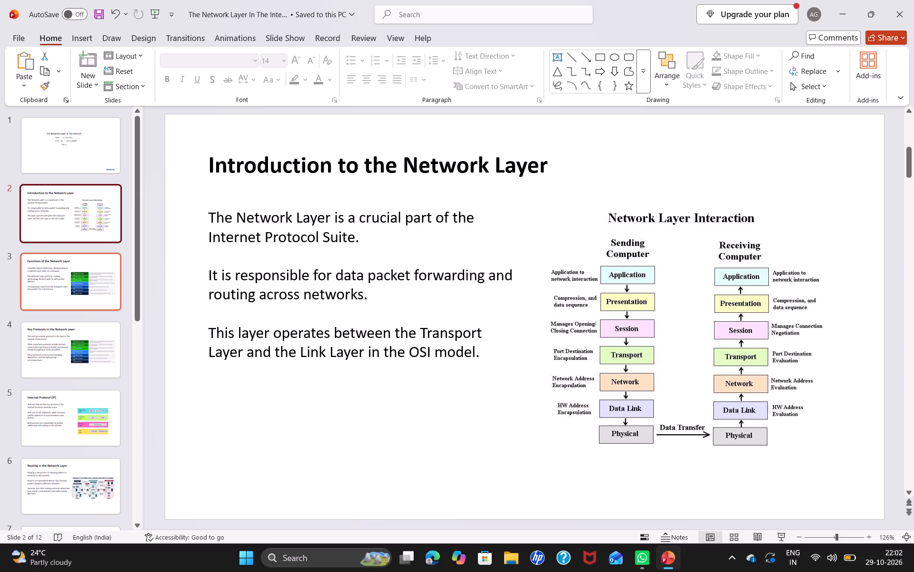
{"action": "left_click", "coordinate": [87, 265]}
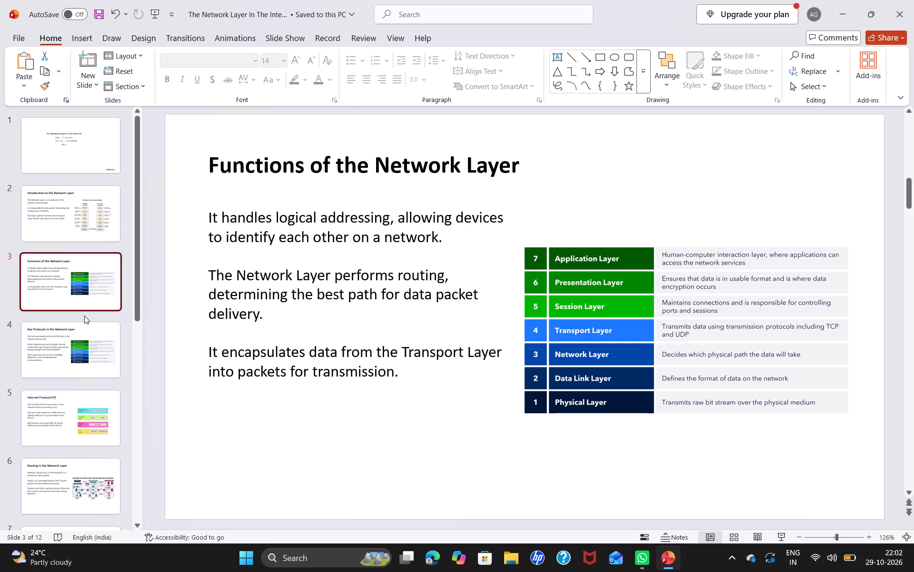
{"action": "scroll", "coordinate": [76, 374], "scroll_direction": "down", "scroll_amount": 8}
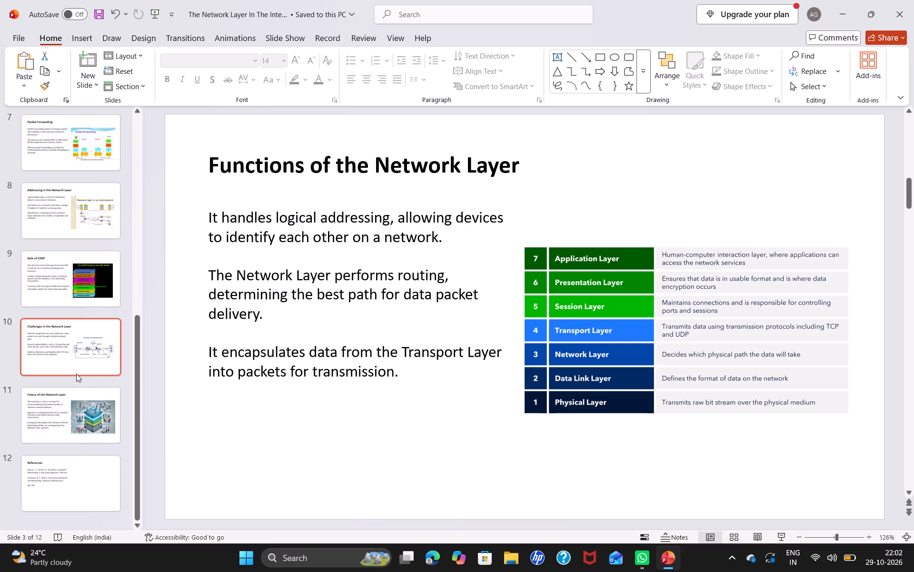
{"action": "scroll", "coordinate": [76, 374], "scroll_direction": "up", "scroll_amount": 9}
{"action": "scroll", "coordinate": [76, 374], "scroll_direction": "down", "scroll_amount": 8}
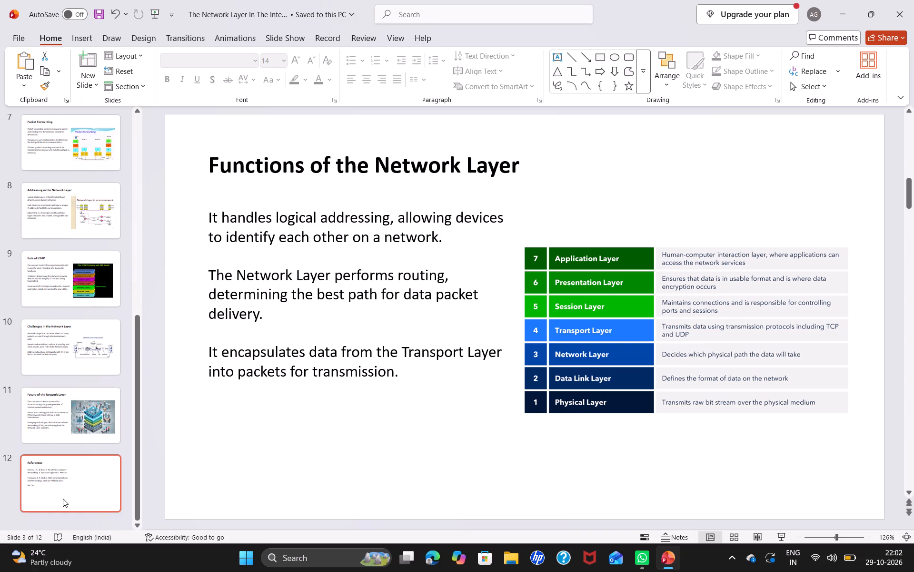
{"action": "left_click", "coordinate": [63, 499]}
{"action": "scroll", "coordinate": [106, 293], "scroll_direction": "up", "scroll_amount": 15}
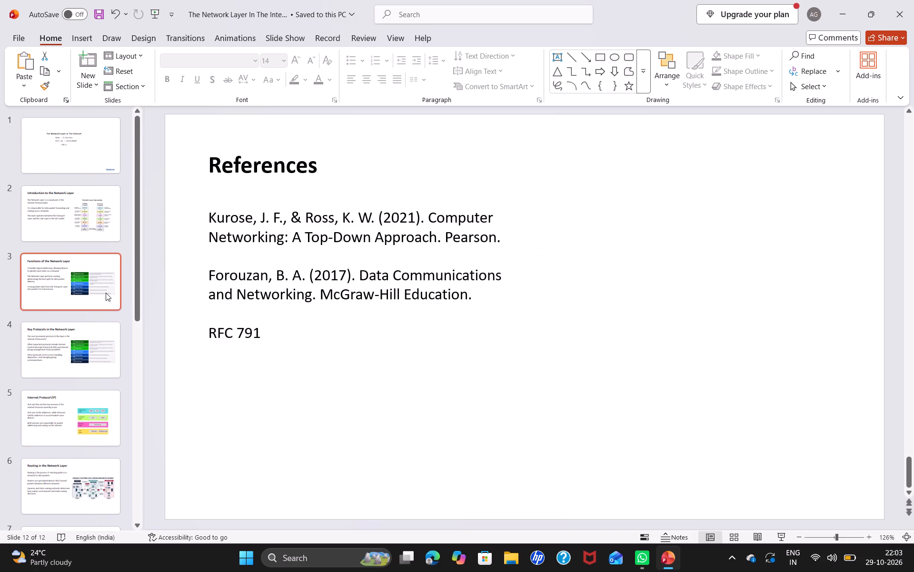
{"action": "scroll", "coordinate": [106, 293], "scroll_direction": "up", "scroll_amount": 4}
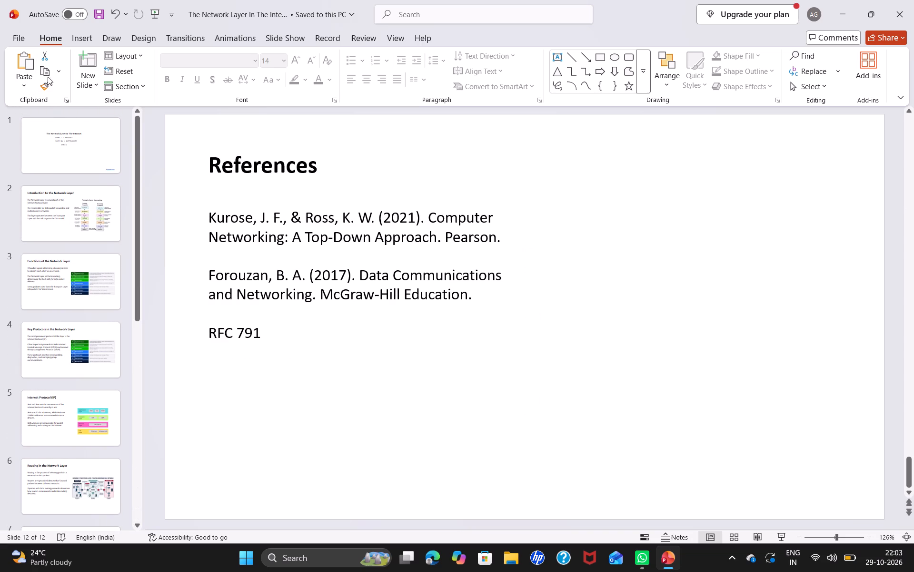
Return to the title slide and start recording the slide show from the beginning.
{"action": "left_click", "coordinate": [330, 40]}
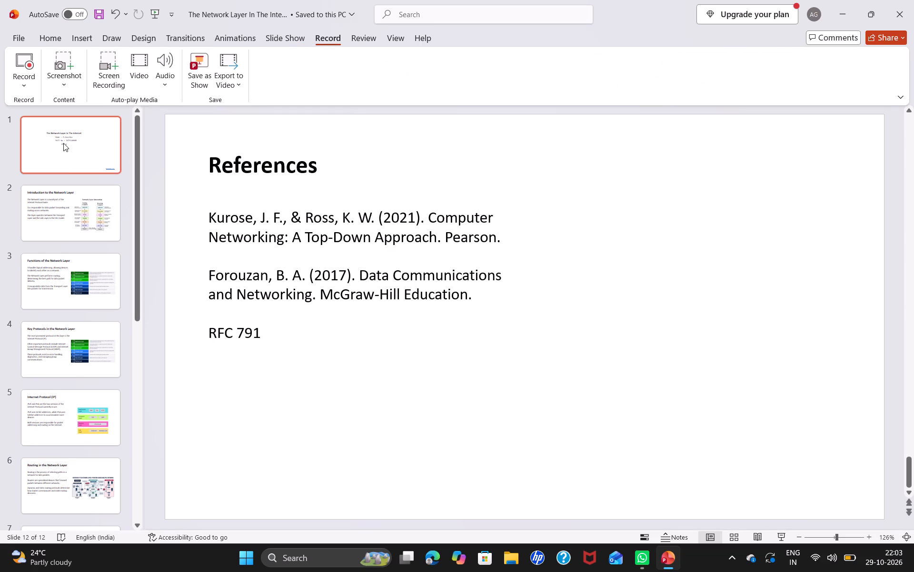
{"action": "left_click", "coordinate": [75, 155]}
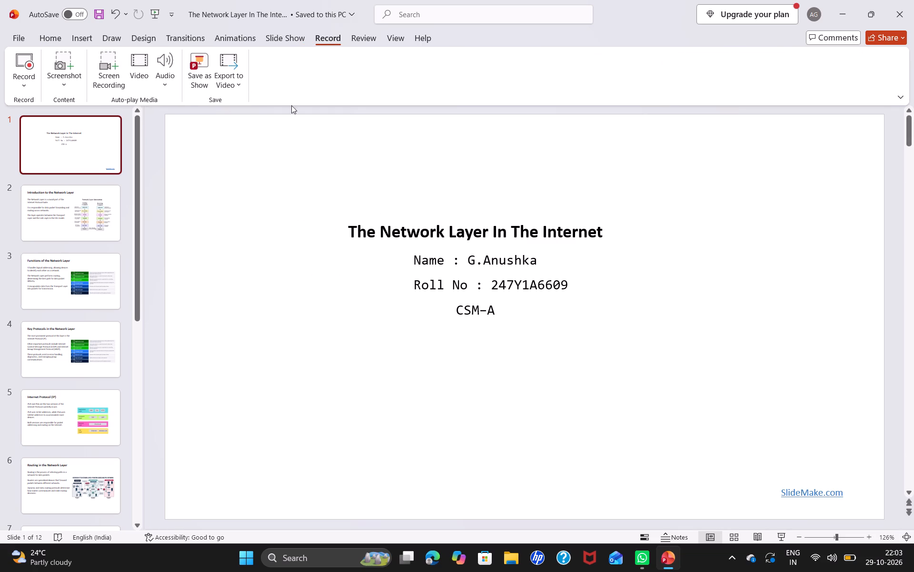
{"action": "left_click", "coordinate": [26, 84]}
{"action": "left_click", "coordinate": [34, 120]}
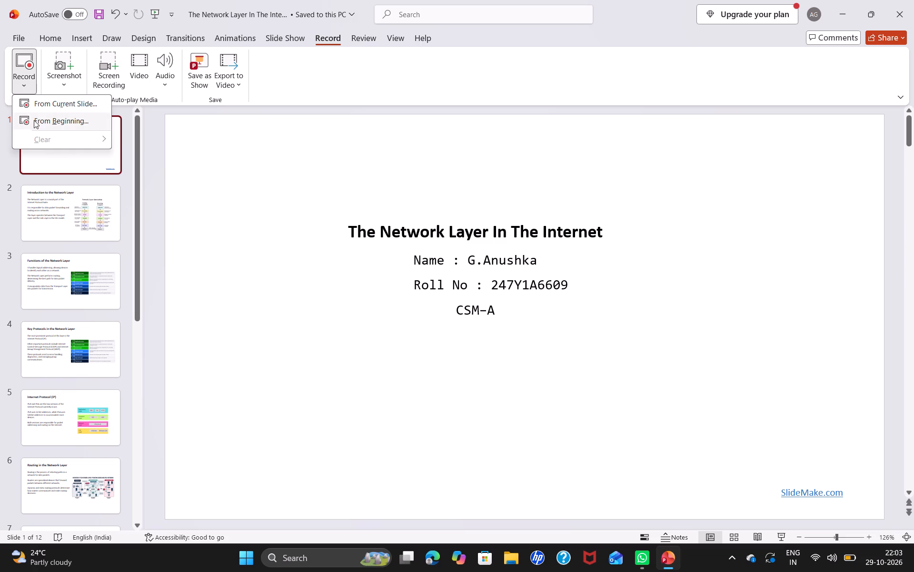
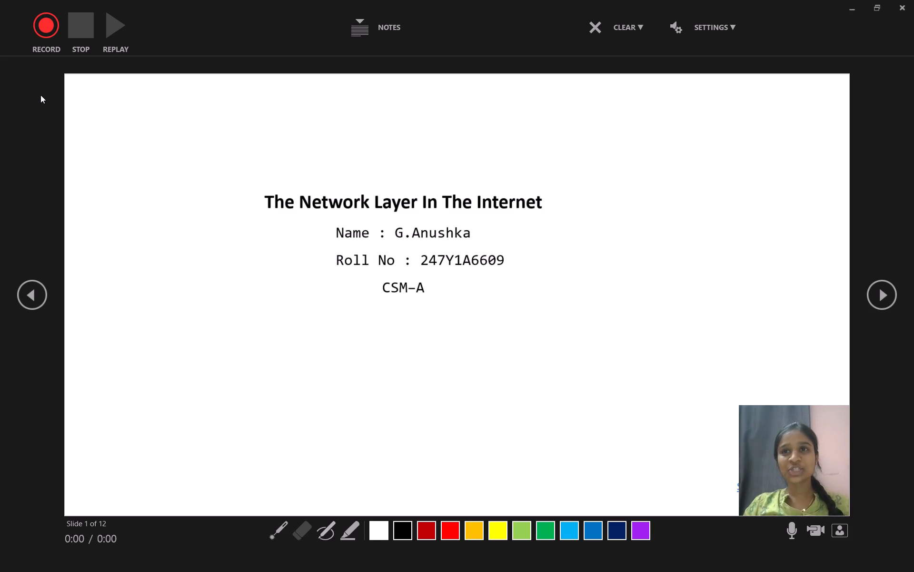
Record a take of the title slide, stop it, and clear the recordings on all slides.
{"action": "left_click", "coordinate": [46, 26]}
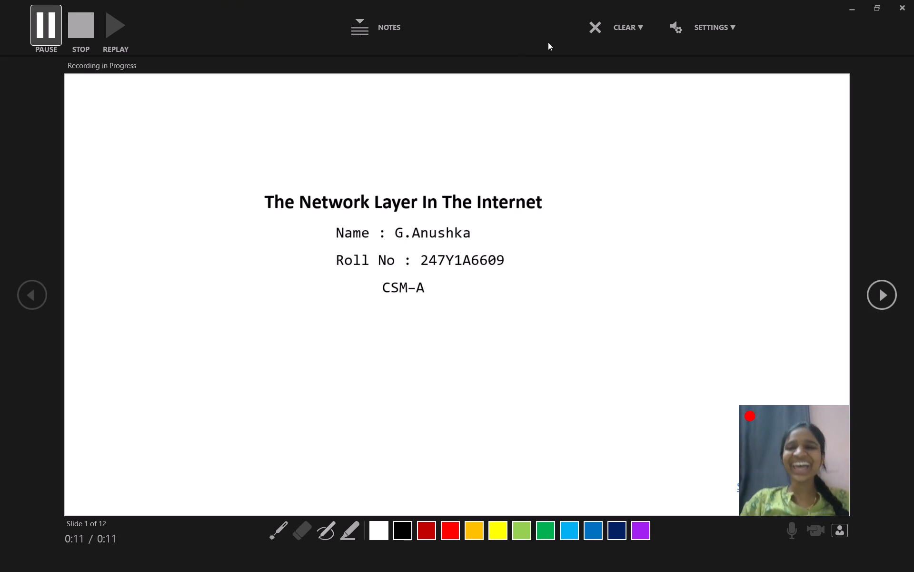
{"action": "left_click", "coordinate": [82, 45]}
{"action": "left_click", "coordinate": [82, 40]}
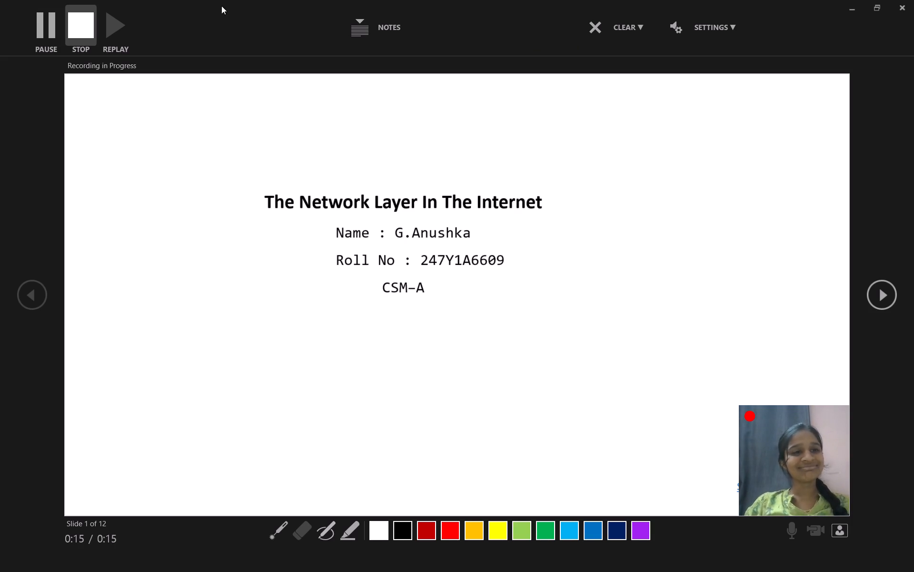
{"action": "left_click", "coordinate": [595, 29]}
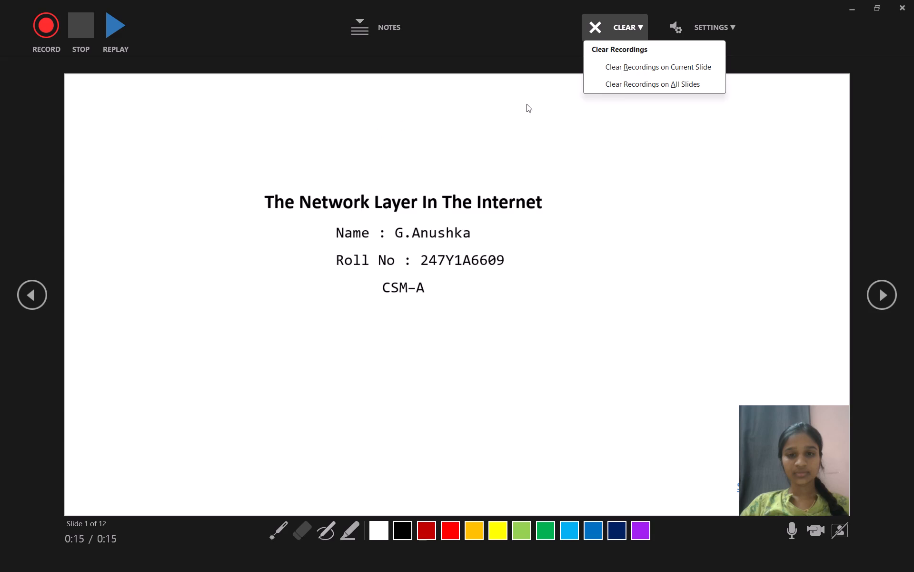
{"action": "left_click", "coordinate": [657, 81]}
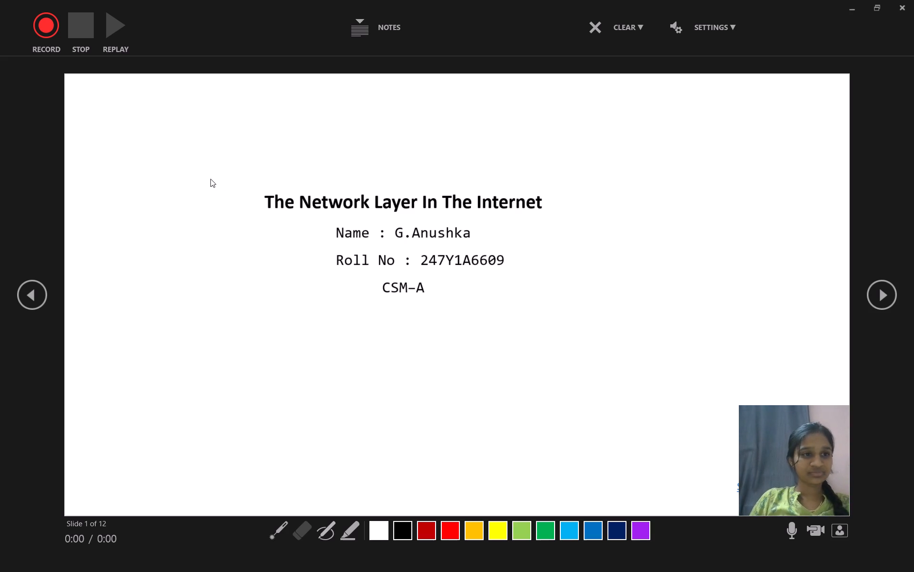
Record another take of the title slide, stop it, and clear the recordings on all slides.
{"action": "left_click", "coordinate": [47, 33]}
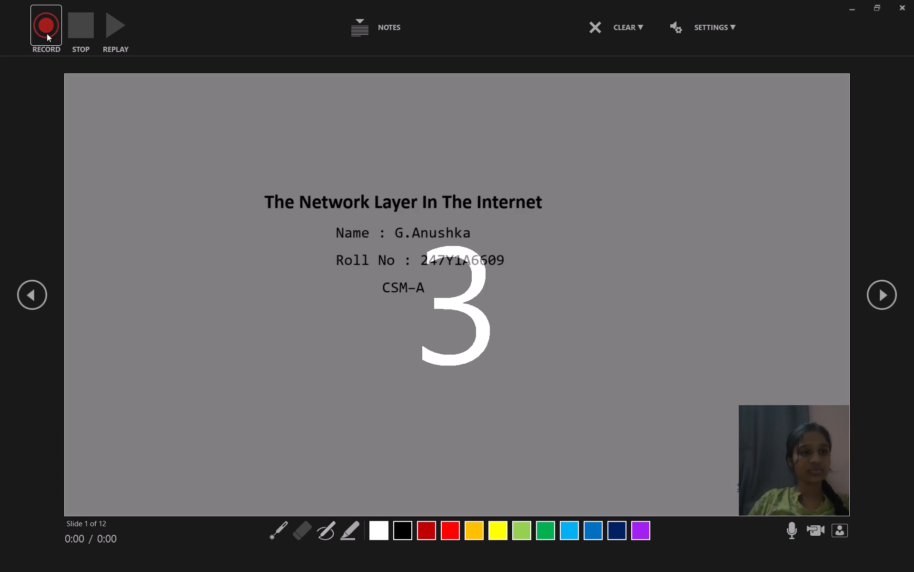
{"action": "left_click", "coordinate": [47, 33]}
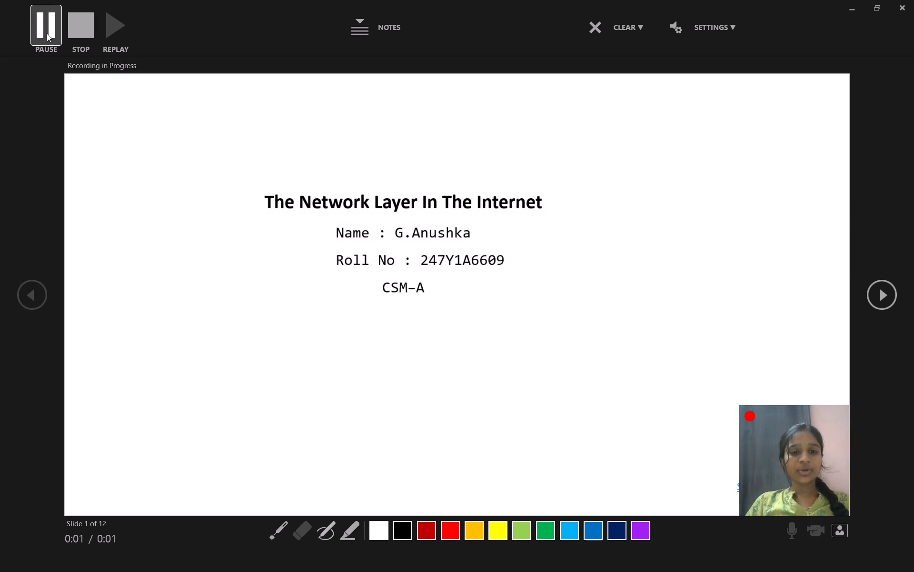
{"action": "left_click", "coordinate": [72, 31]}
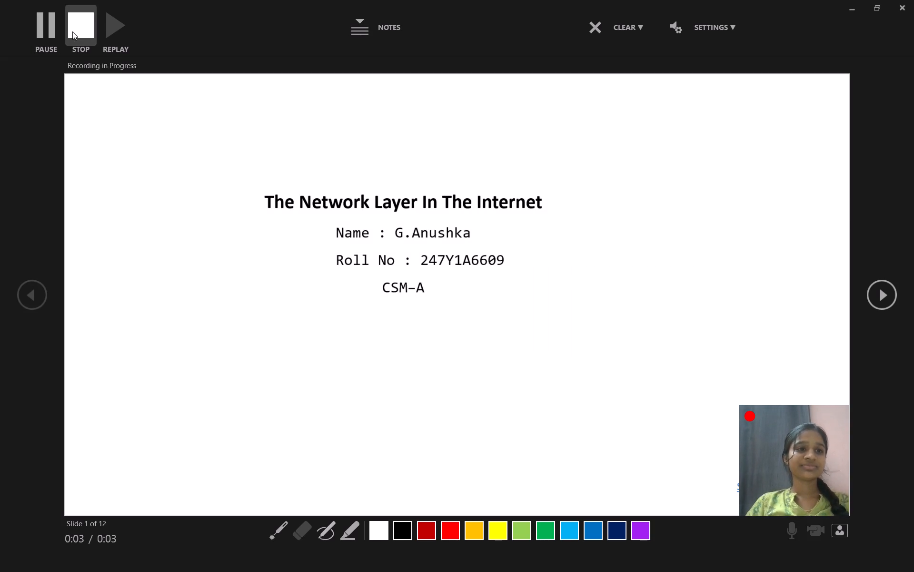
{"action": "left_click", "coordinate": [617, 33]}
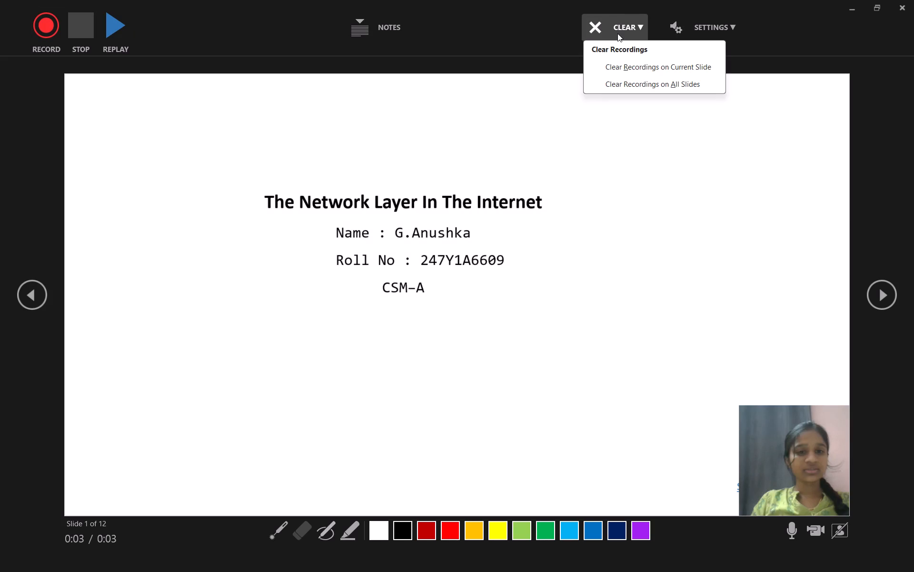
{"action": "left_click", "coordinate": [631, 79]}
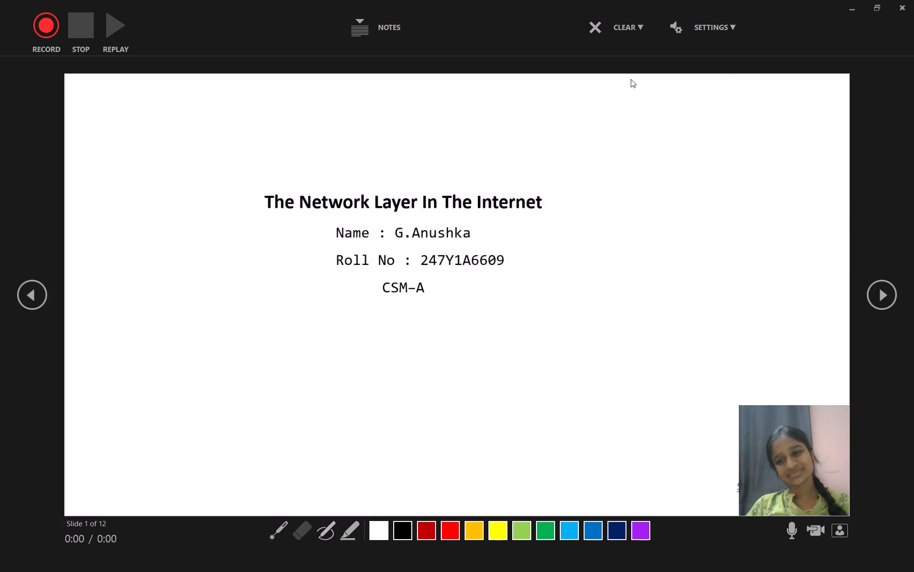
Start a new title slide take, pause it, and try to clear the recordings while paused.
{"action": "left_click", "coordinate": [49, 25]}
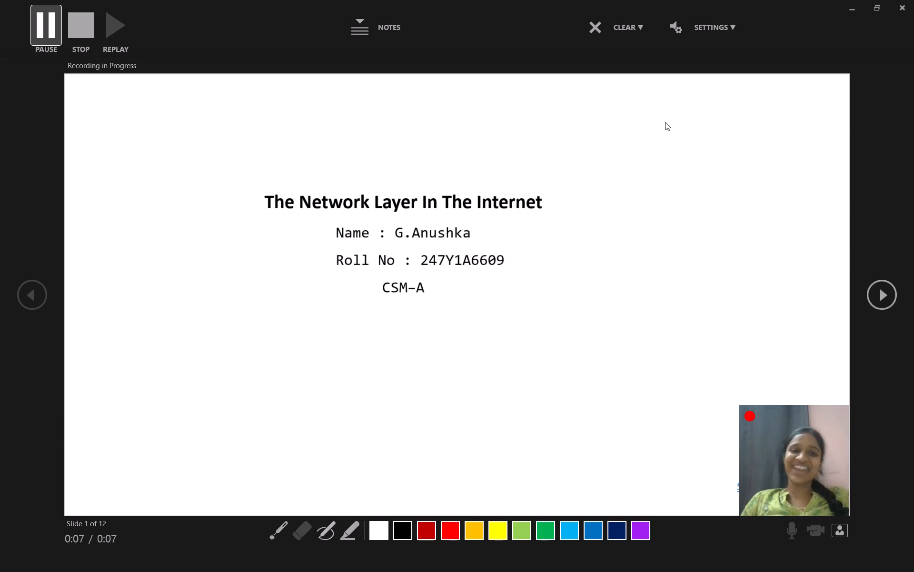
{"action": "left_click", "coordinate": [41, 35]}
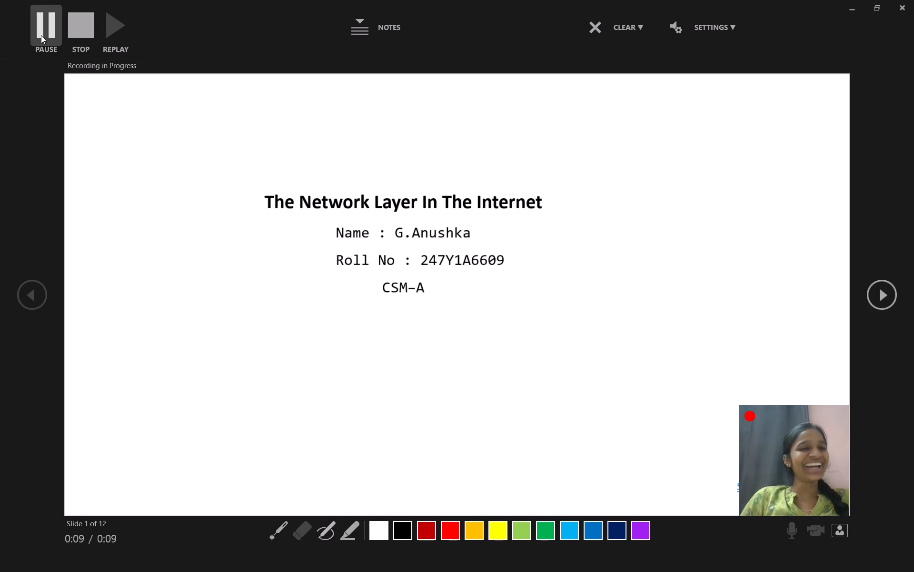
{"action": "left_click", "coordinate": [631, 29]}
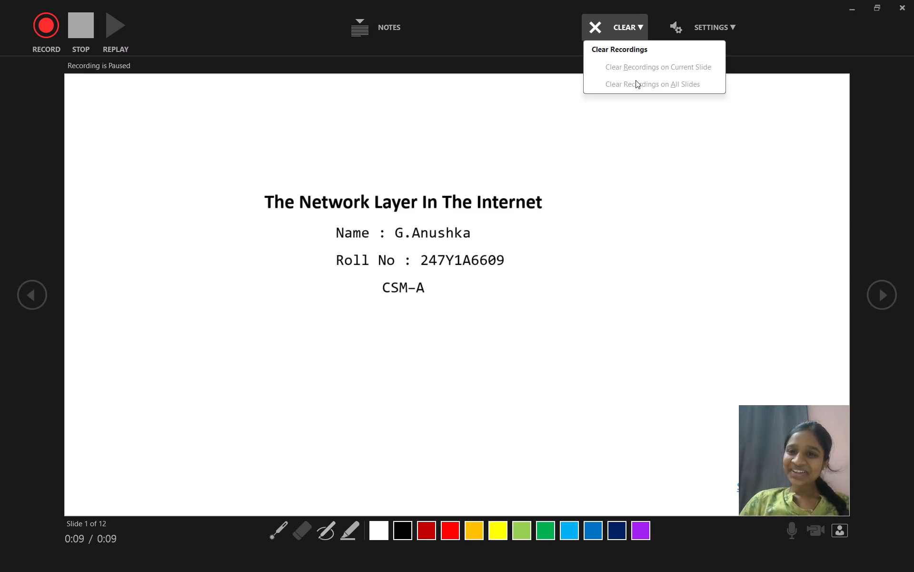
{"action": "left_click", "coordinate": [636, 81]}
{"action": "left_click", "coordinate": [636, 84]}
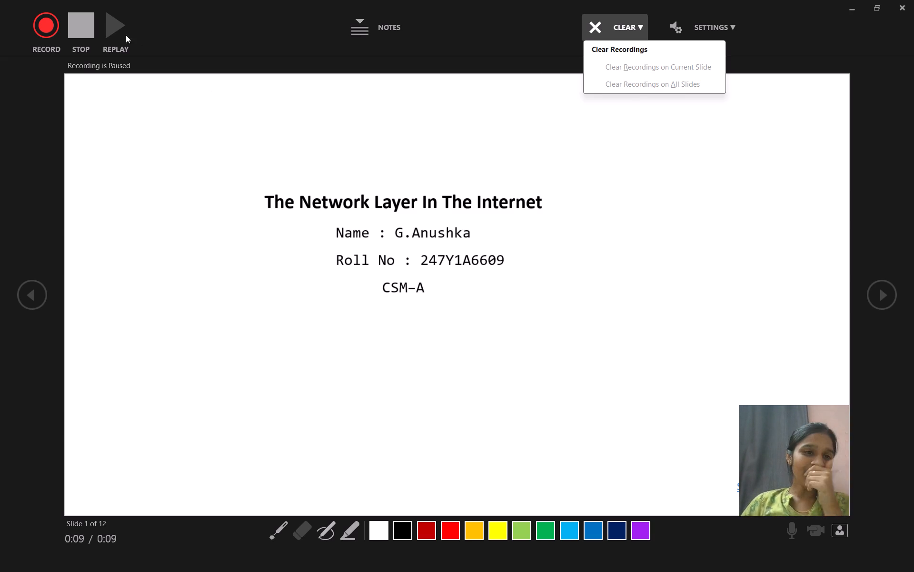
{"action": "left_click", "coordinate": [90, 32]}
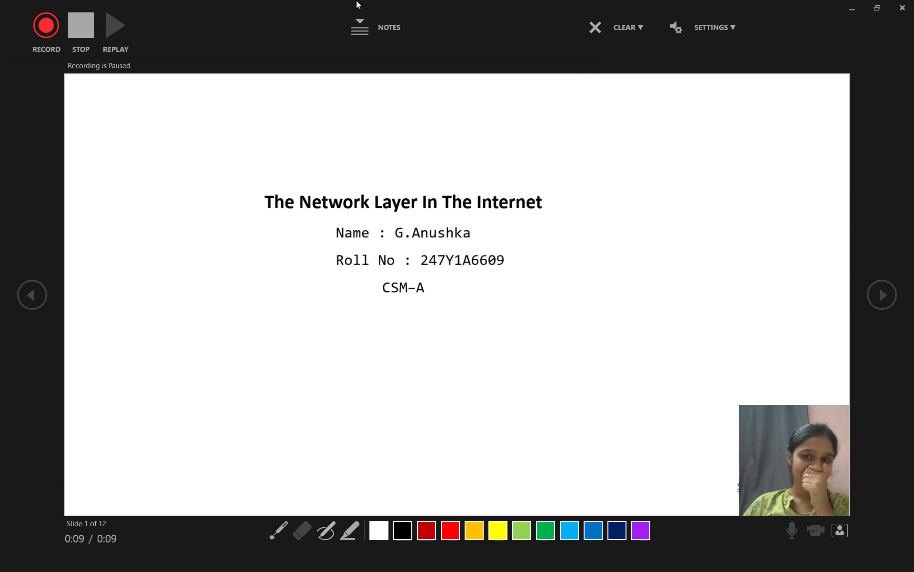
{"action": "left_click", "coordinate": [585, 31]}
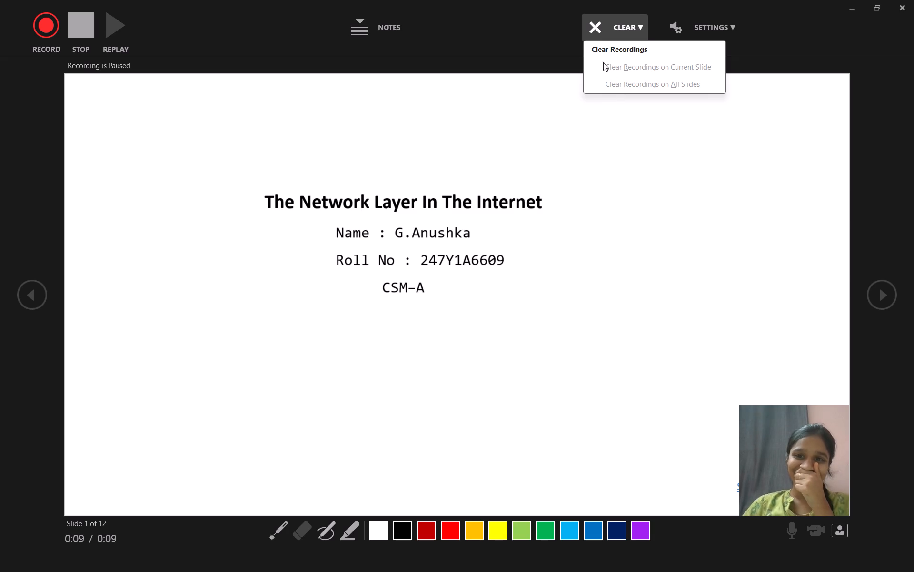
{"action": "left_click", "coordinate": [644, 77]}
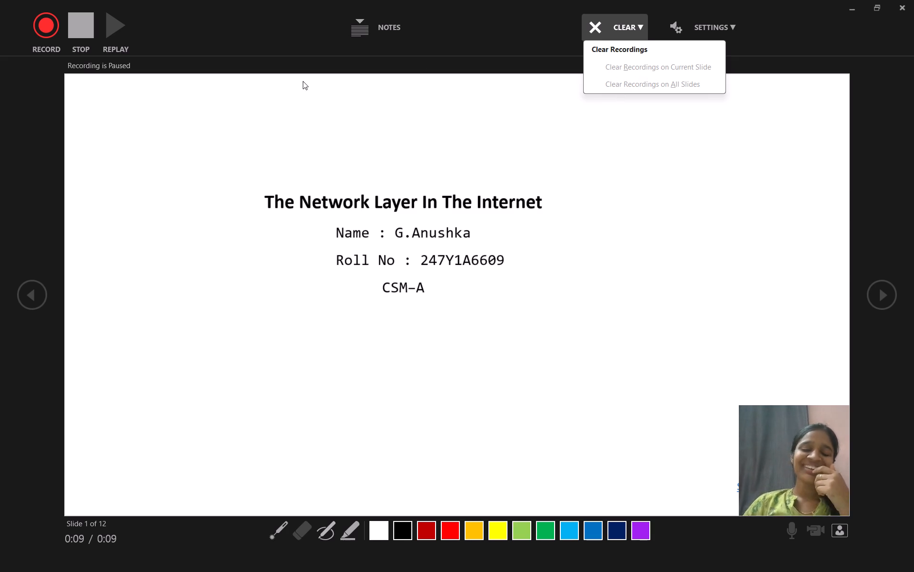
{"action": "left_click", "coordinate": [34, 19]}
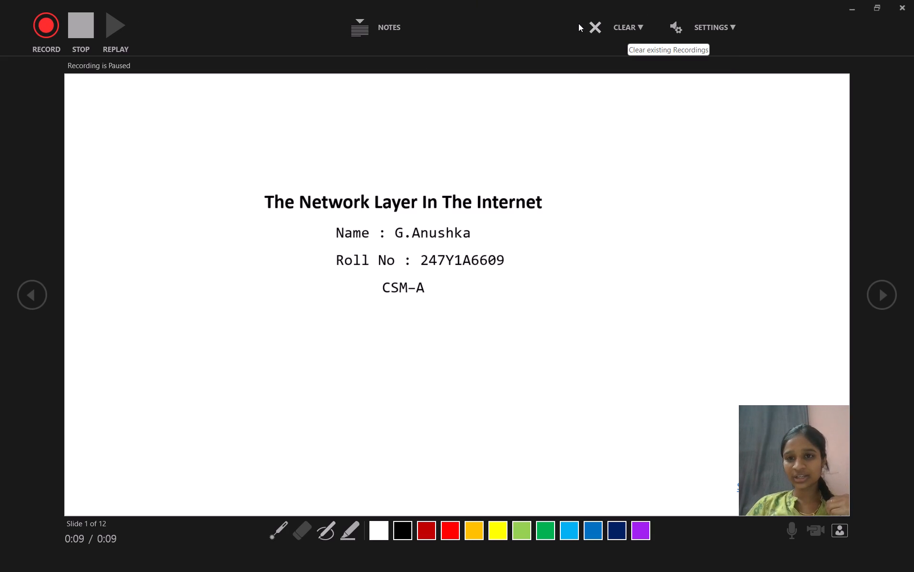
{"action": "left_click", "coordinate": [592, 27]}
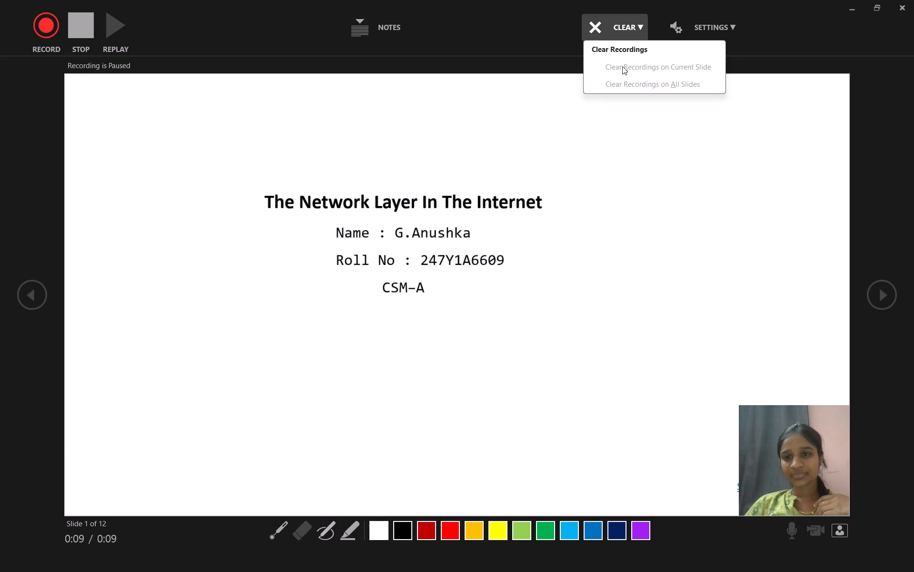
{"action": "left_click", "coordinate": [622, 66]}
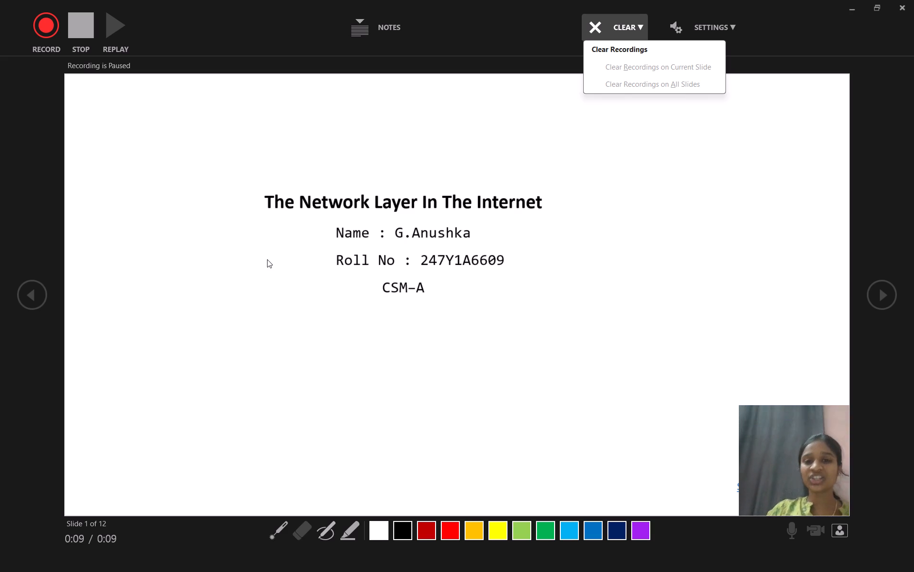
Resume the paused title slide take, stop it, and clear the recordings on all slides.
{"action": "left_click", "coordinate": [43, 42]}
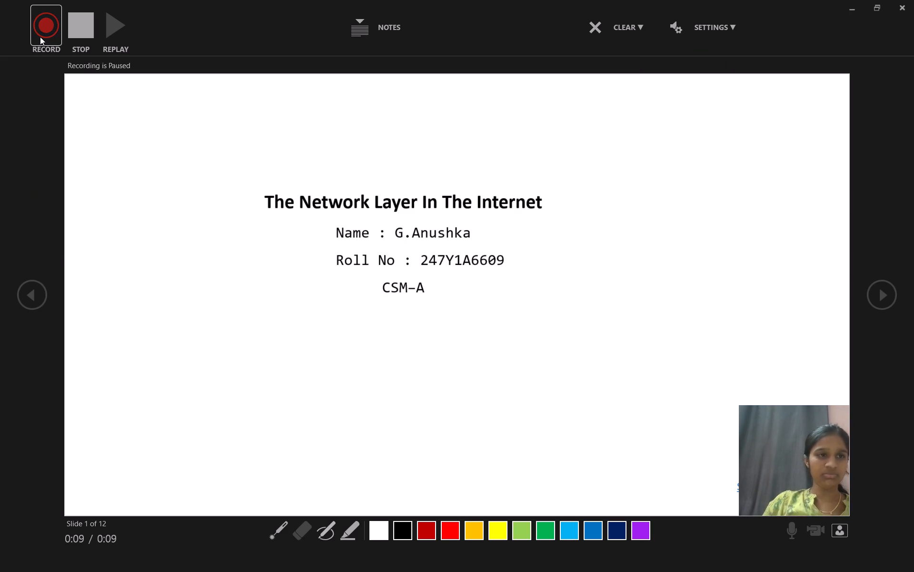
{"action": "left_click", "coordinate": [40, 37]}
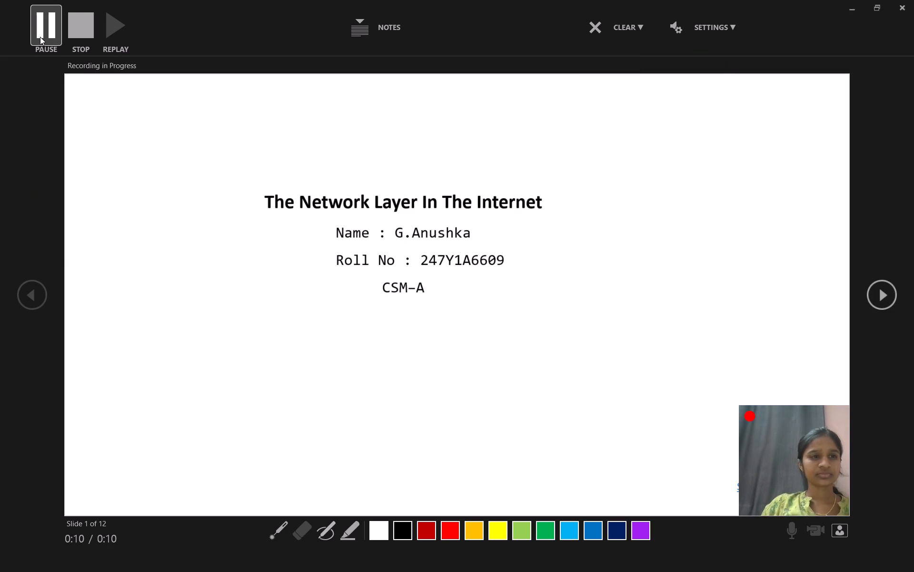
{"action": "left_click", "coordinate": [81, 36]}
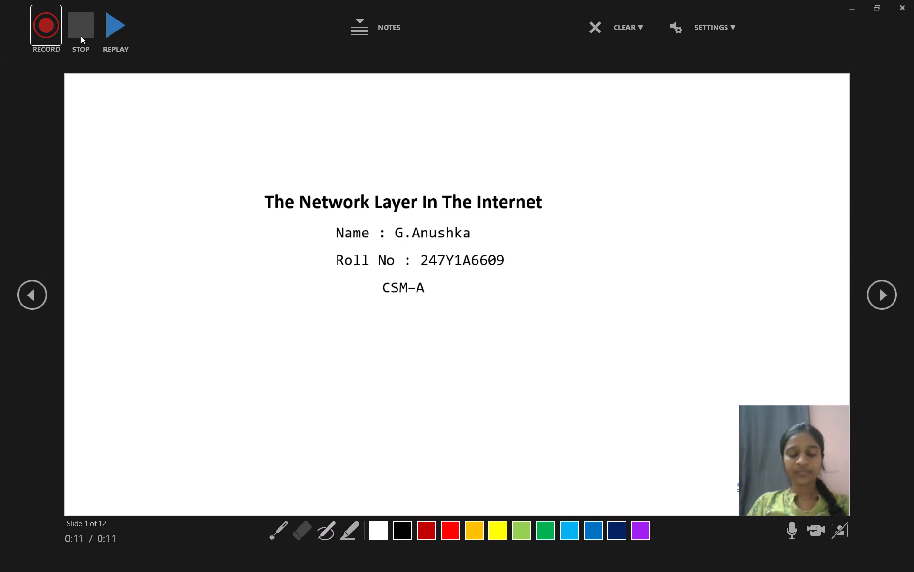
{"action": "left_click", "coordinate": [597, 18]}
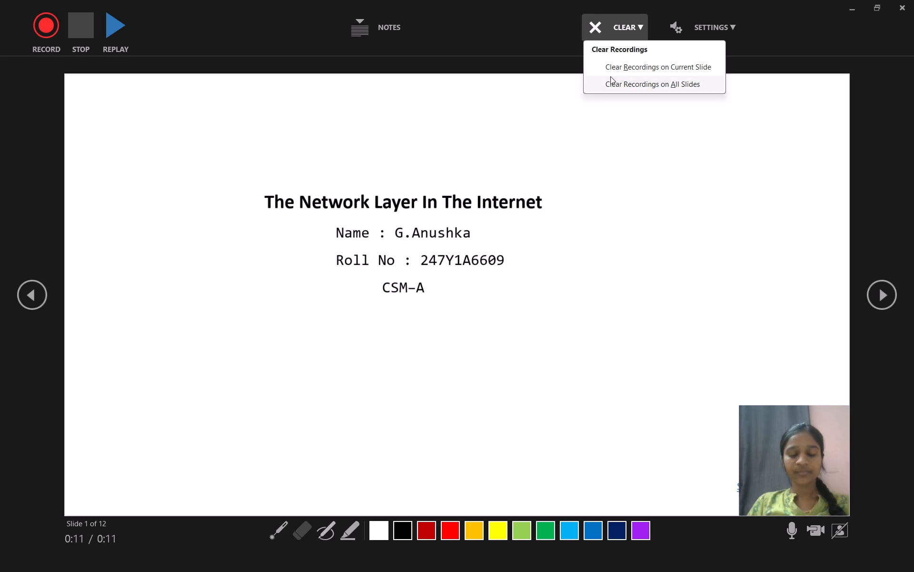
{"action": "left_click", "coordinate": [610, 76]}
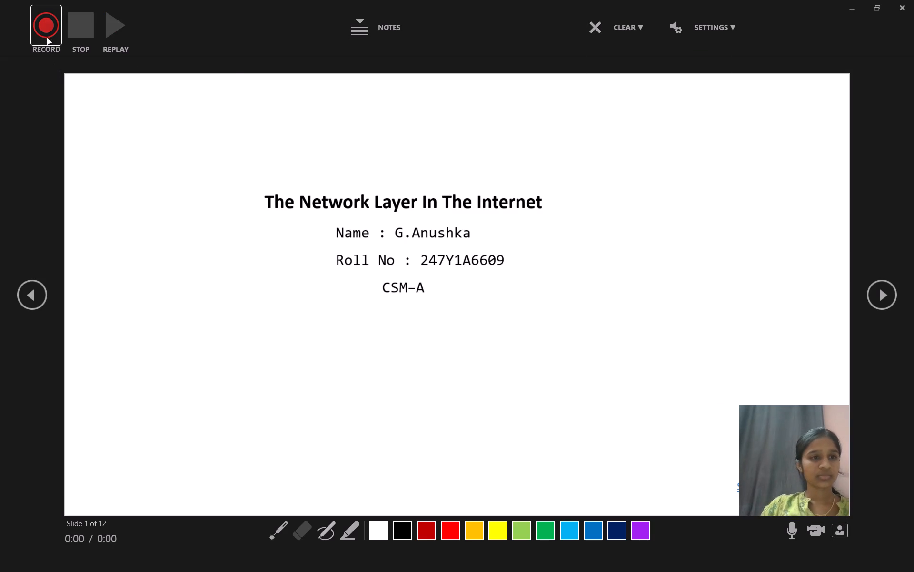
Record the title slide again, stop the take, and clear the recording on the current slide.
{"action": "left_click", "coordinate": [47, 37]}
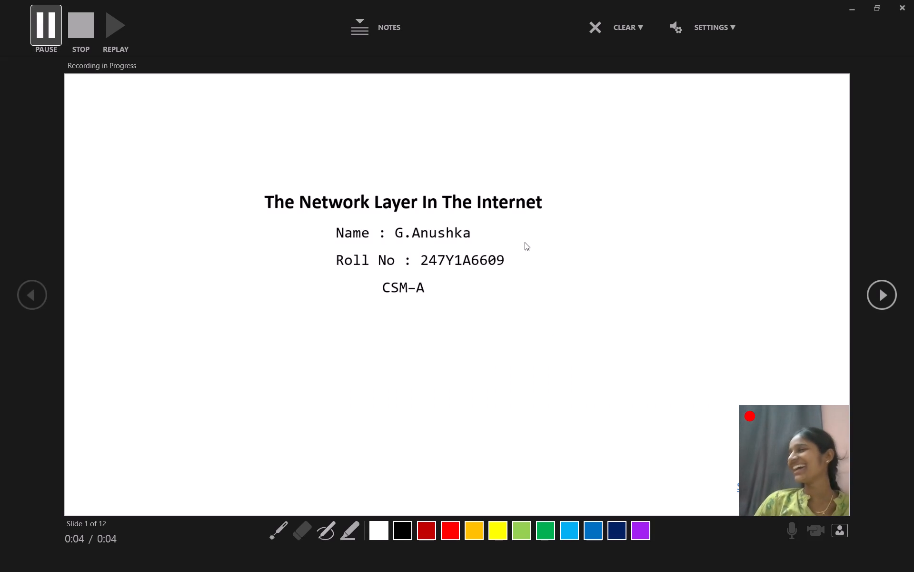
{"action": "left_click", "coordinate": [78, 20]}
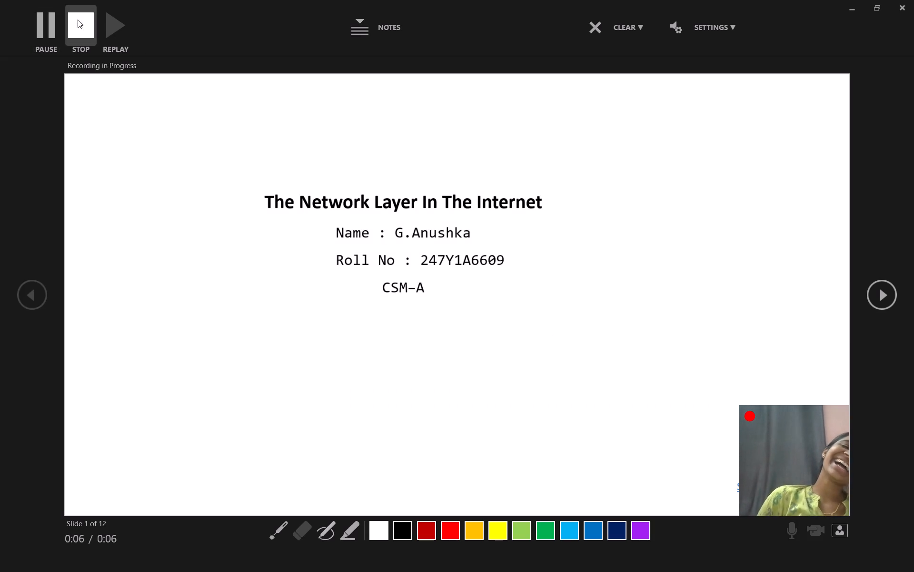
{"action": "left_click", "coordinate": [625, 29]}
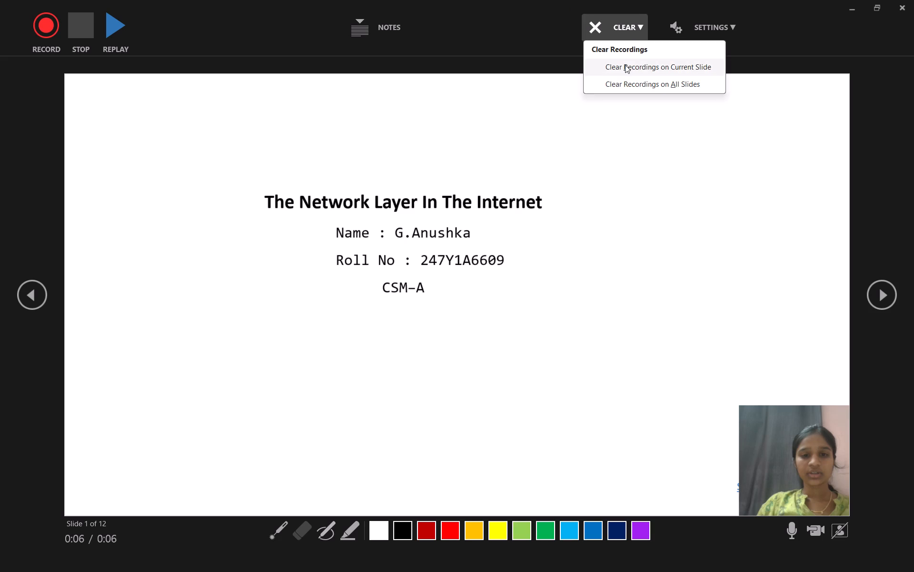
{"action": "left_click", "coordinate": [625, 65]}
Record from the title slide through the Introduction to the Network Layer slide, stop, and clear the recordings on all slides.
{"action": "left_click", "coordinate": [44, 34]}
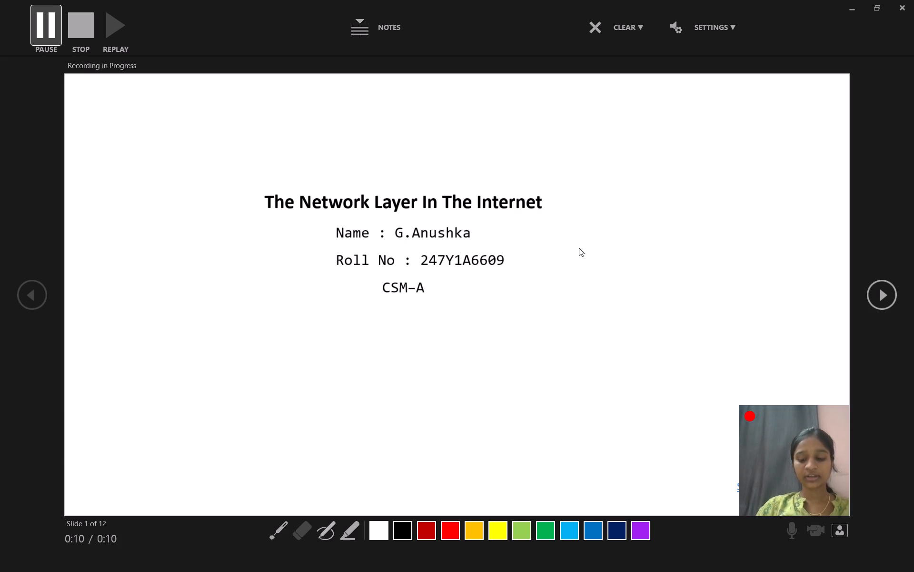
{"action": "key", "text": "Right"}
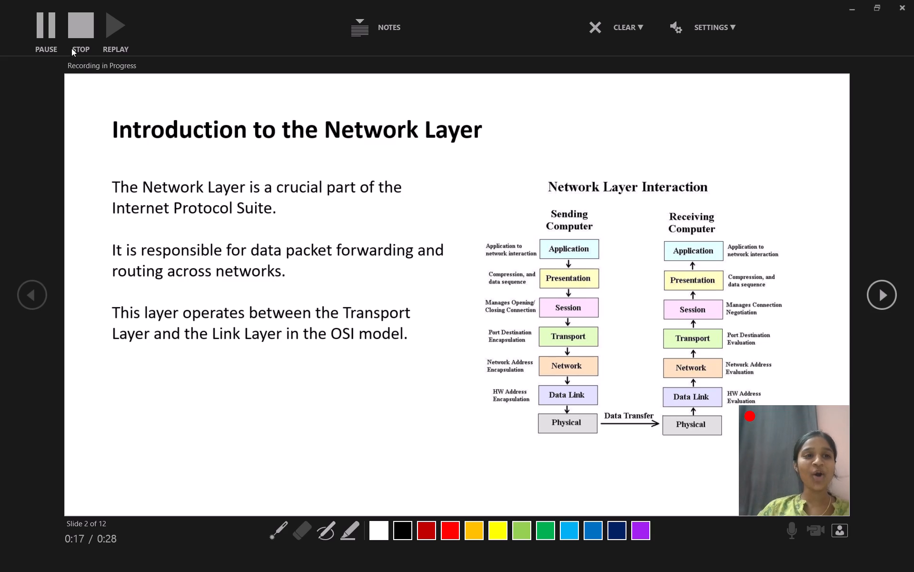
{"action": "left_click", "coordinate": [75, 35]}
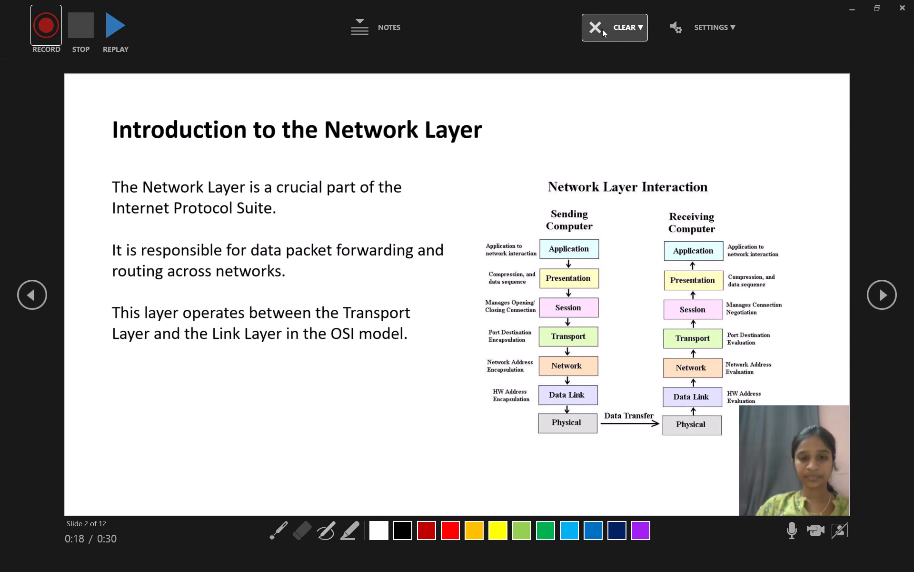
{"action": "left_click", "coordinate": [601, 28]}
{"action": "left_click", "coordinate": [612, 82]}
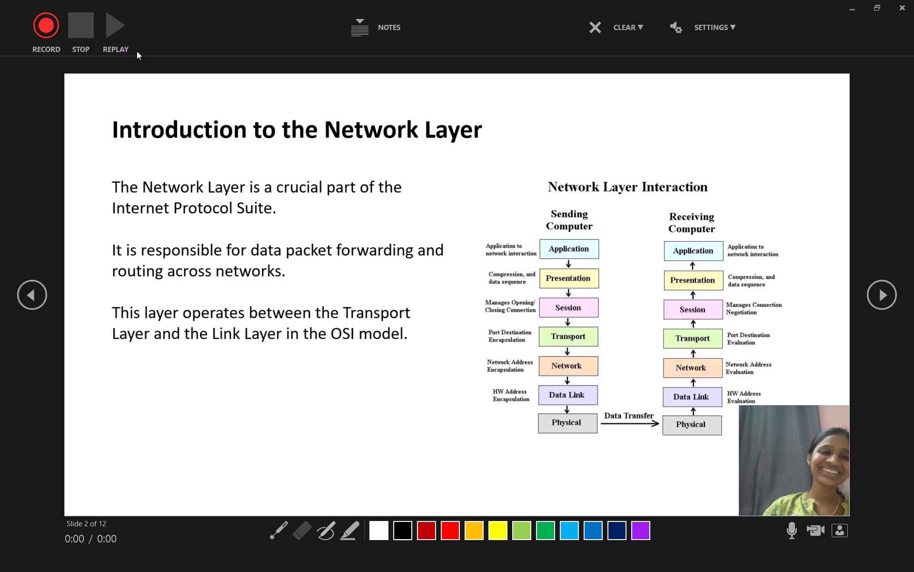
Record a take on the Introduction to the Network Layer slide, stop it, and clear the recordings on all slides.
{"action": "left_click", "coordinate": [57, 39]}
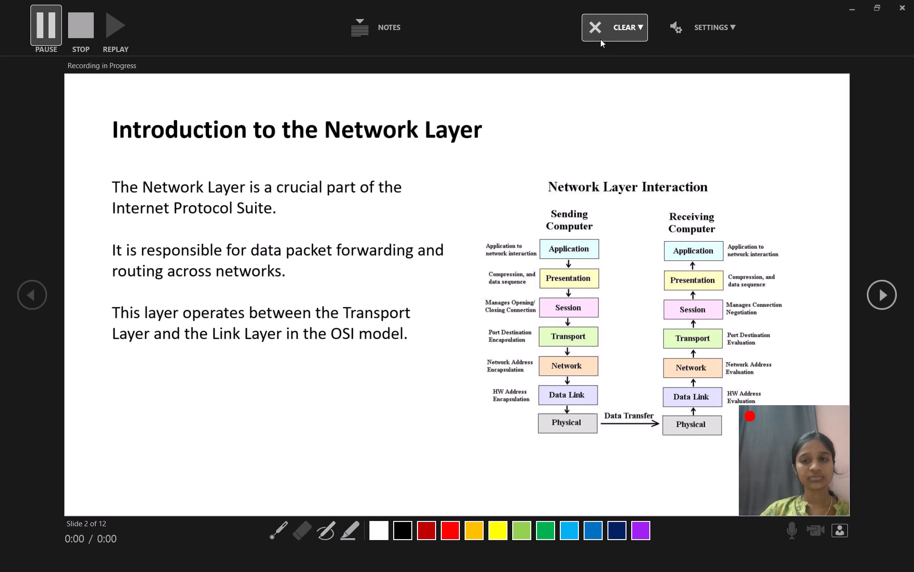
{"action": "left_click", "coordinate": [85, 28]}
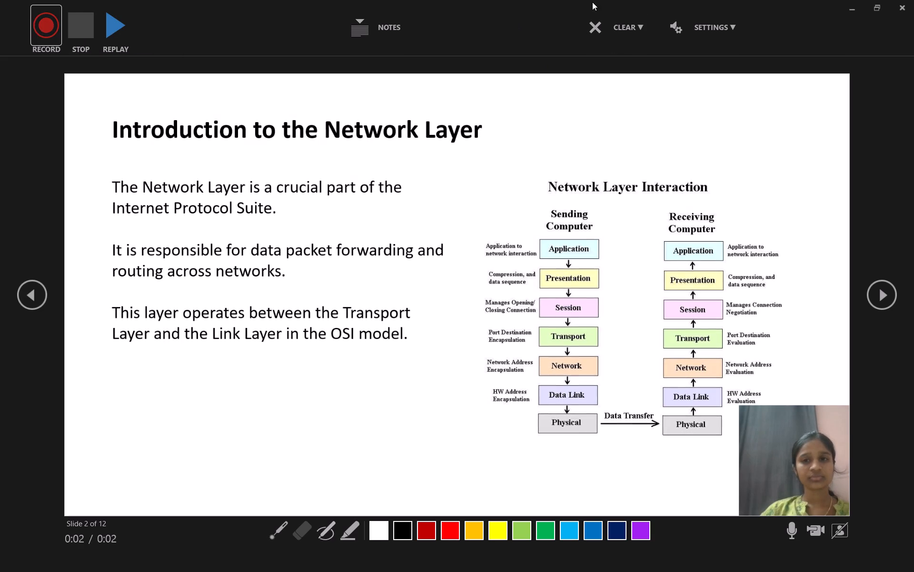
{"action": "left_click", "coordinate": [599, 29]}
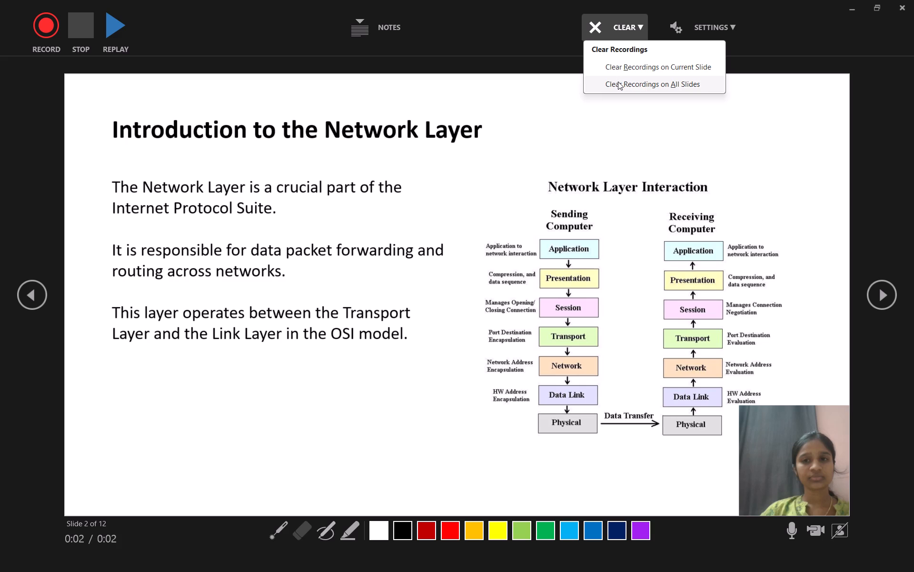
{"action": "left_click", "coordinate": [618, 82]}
Return to the title slide and record the presentation from there, advancing through the introduction to the Functions of the Network Layer slide.
{"action": "left_click", "coordinate": [29, 299]}
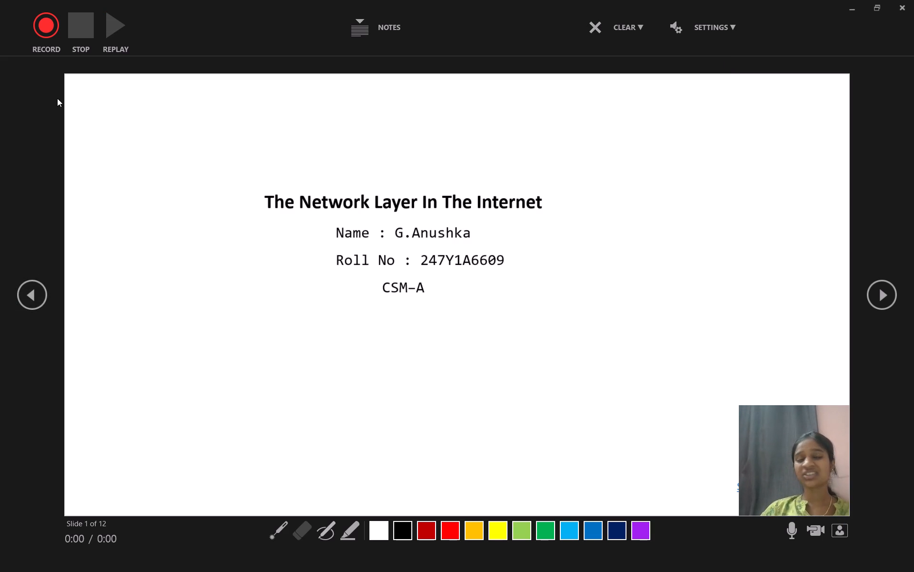
{"action": "left_click", "coordinate": [45, 44]}
{"action": "left_click", "coordinate": [46, 28]}
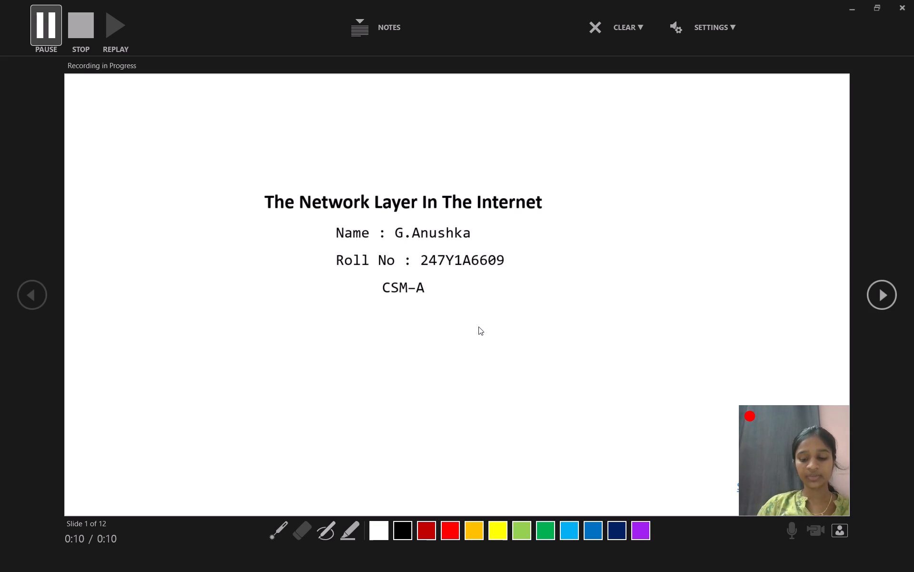
{"action": "key", "text": "Right"}
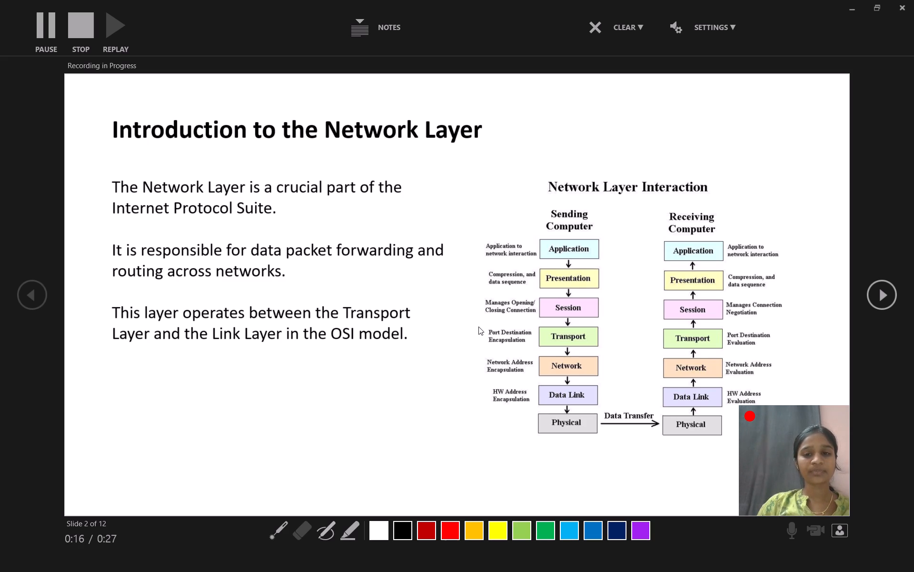
{"action": "key", "text": "Right"}
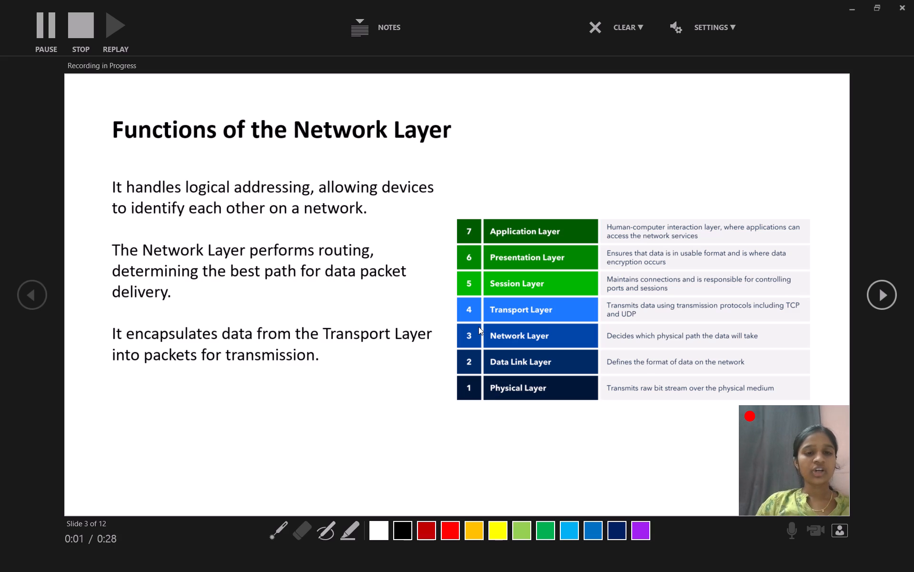
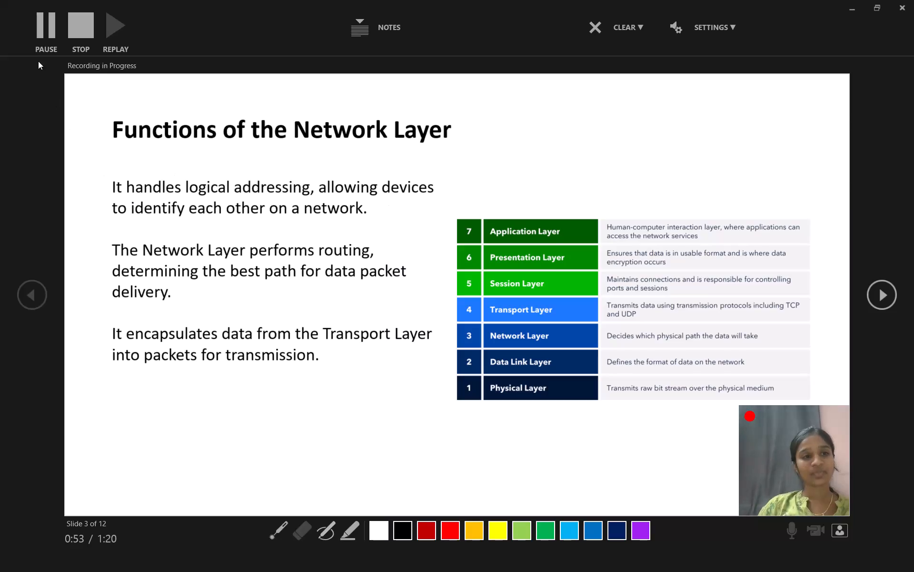
Pause the recording on the Functions of the Network Layer slide.
{"action": "left_click", "coordinate": [52, 32]}
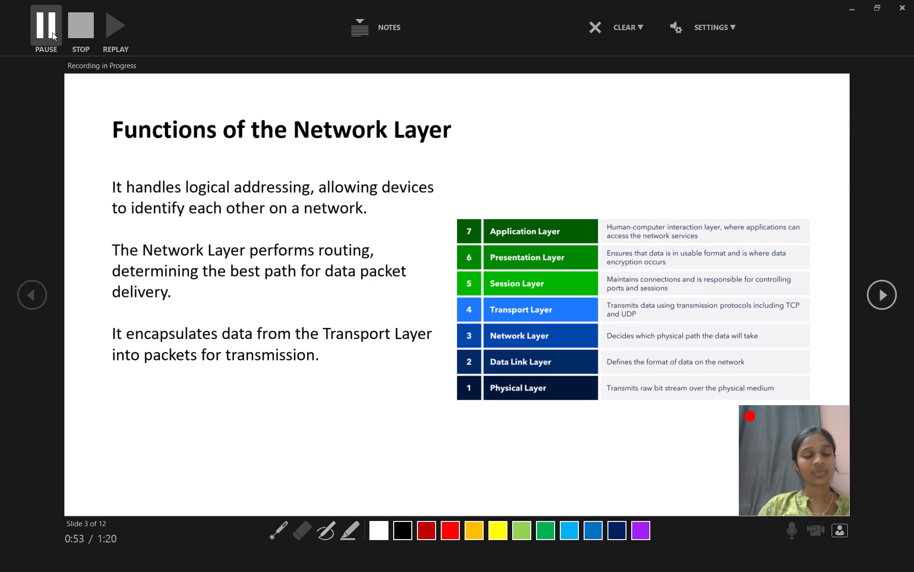
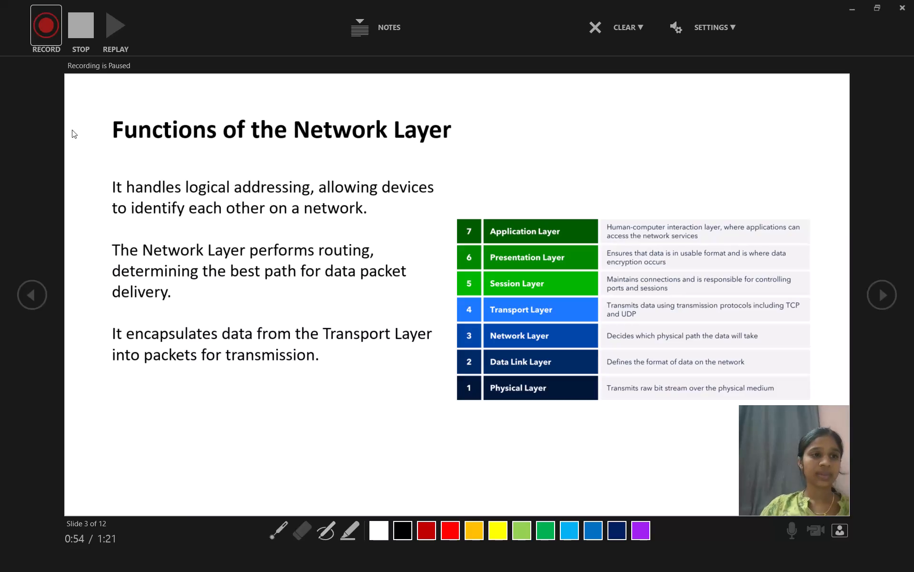
Resume recording on the Functions of the Network Layer slide and record the remaining slides through References to the end of the show.
{"action": "left_click", "coordinate": [45, 29]}
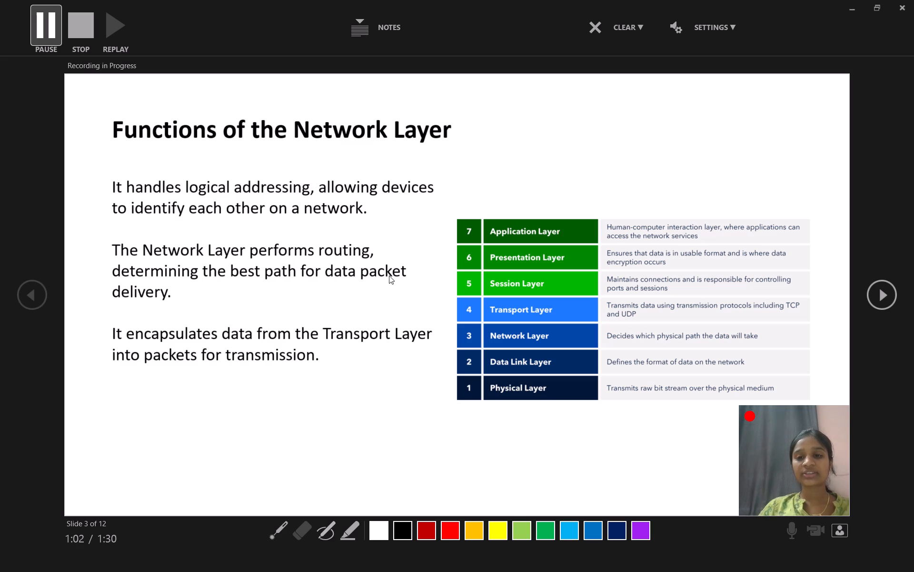
{"action": "key", "text": "Right"}
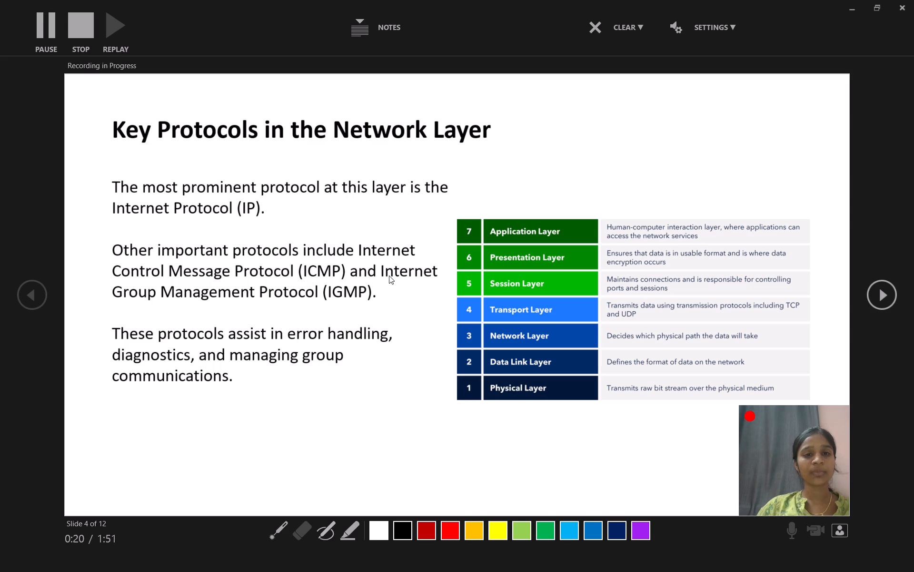
{"action": "key", "text": "Right"}
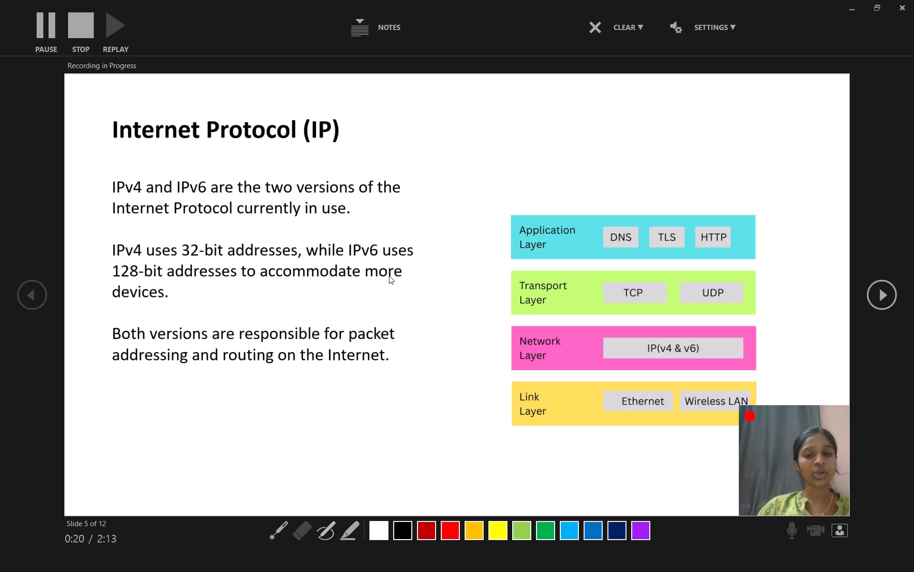
{"action": "key", "text": "Right"}
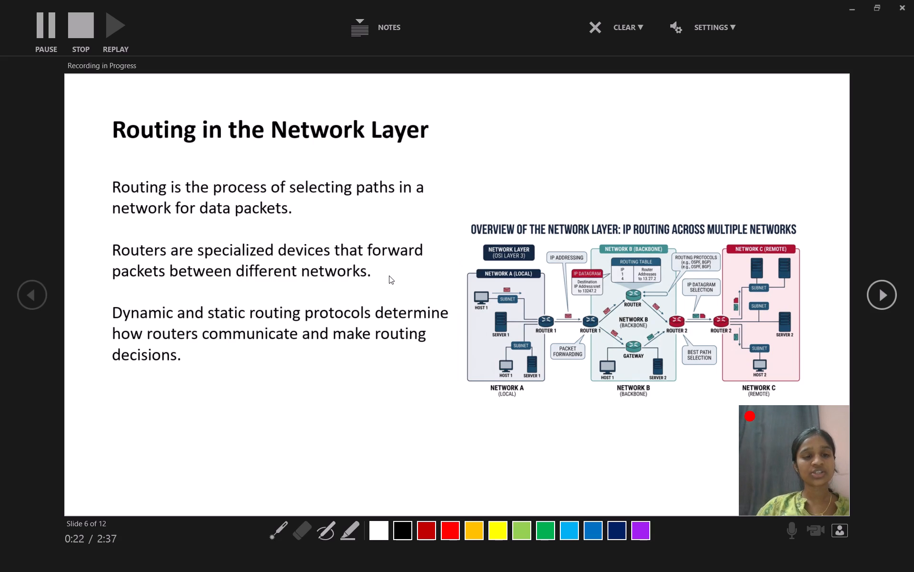
{"action": "key", "text": "Right"}
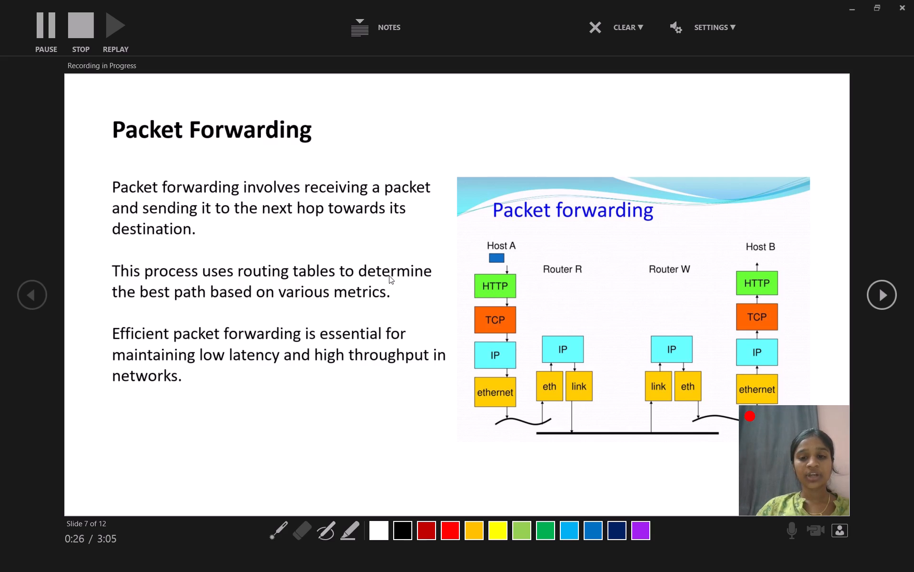
{"action": "key", "text": "Right"}
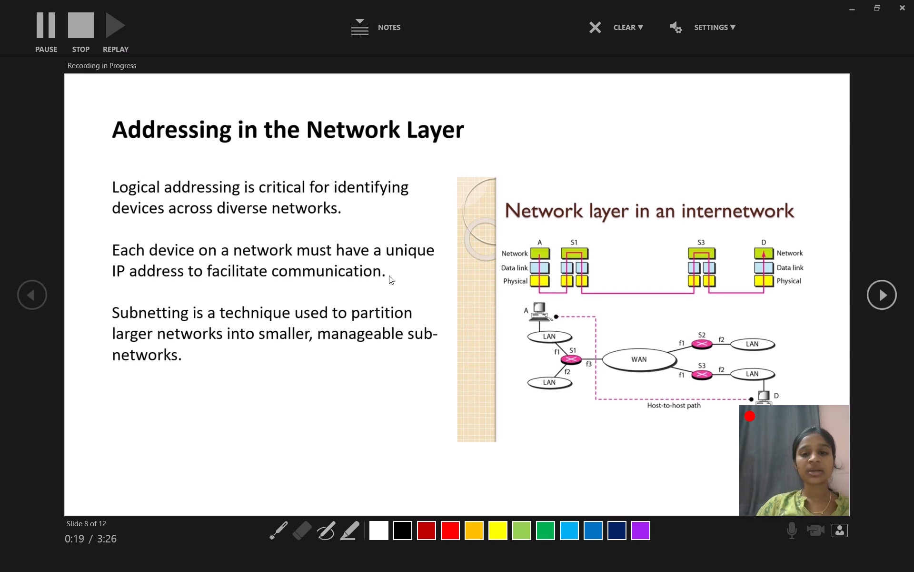
{"action": "key", "text": "Right"}
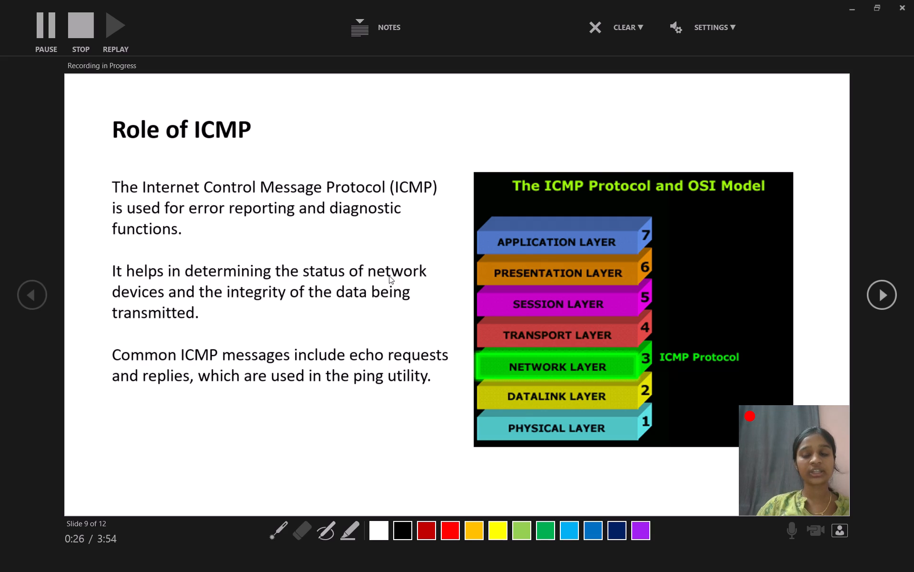
{"action": "key", "text": "Right"}
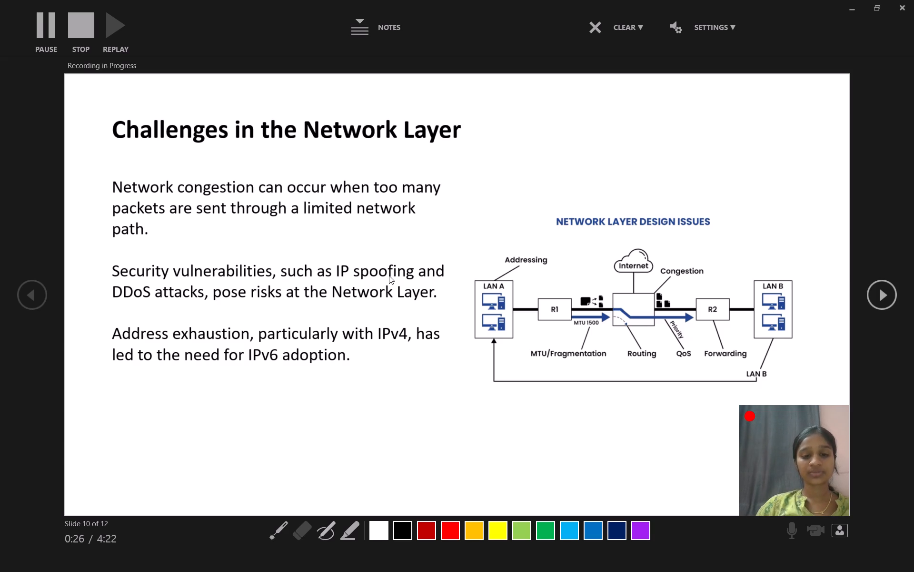
{"action": "key", "text": "Right"}
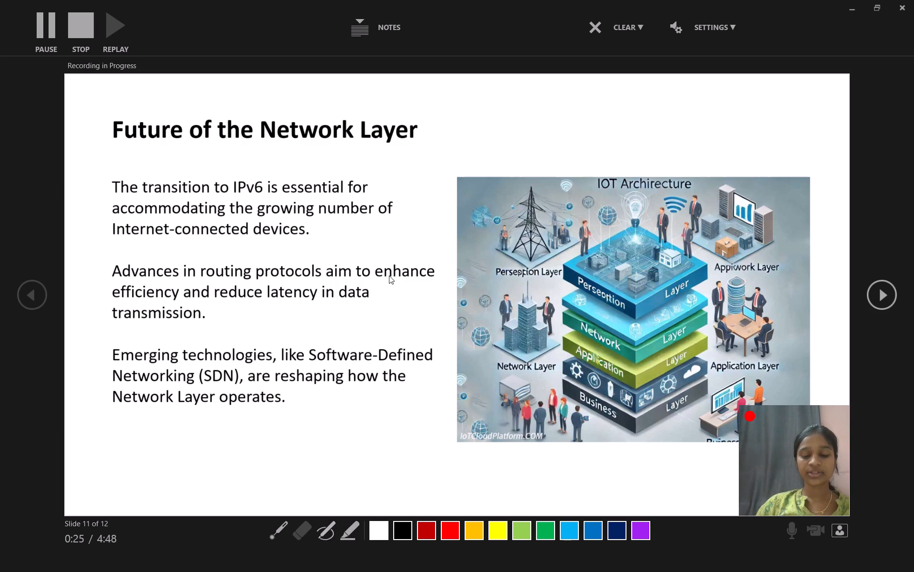
{"action": "key", "text": "Right"}
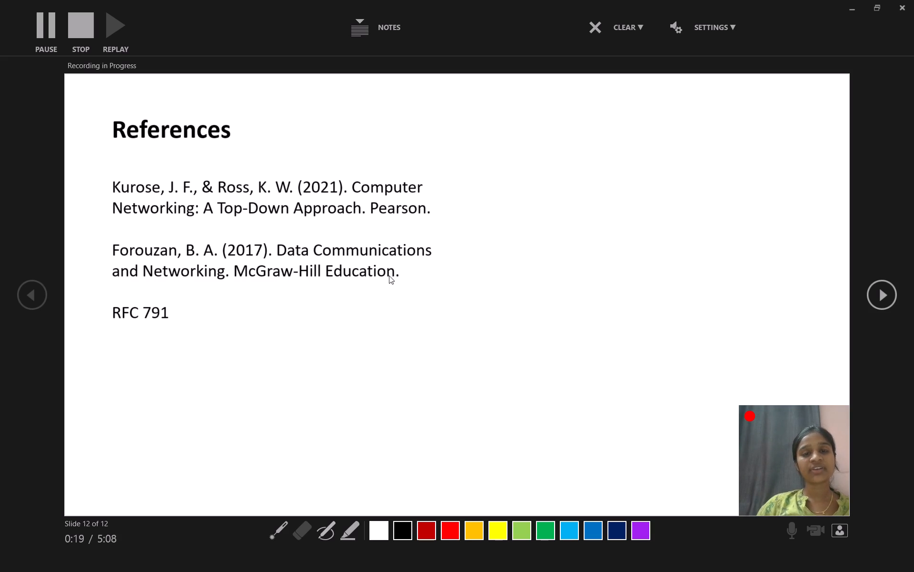
{"action": "key", "text": "Right"}
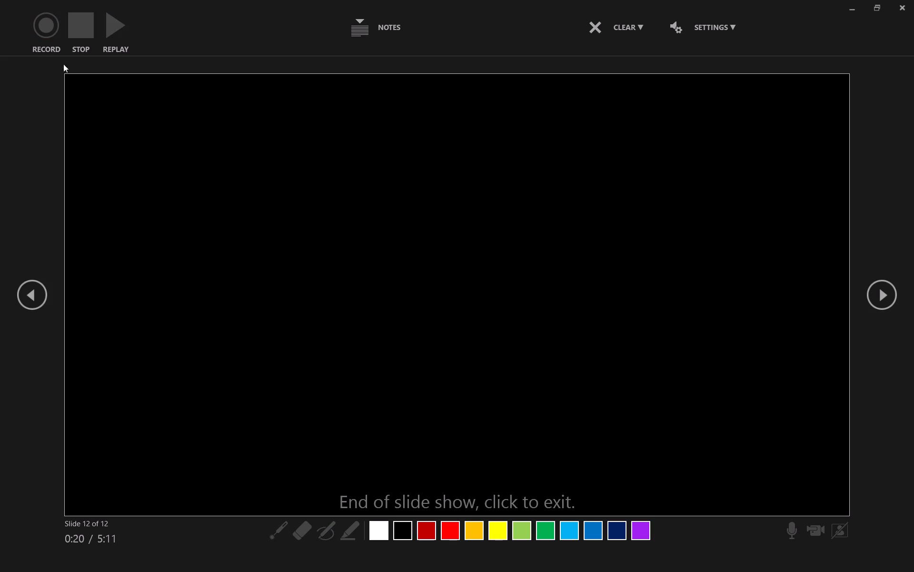
{"action": "left_click", "coordinate": [49, 31]}
{"action": "left_click", "coordinate": [72, 30]}
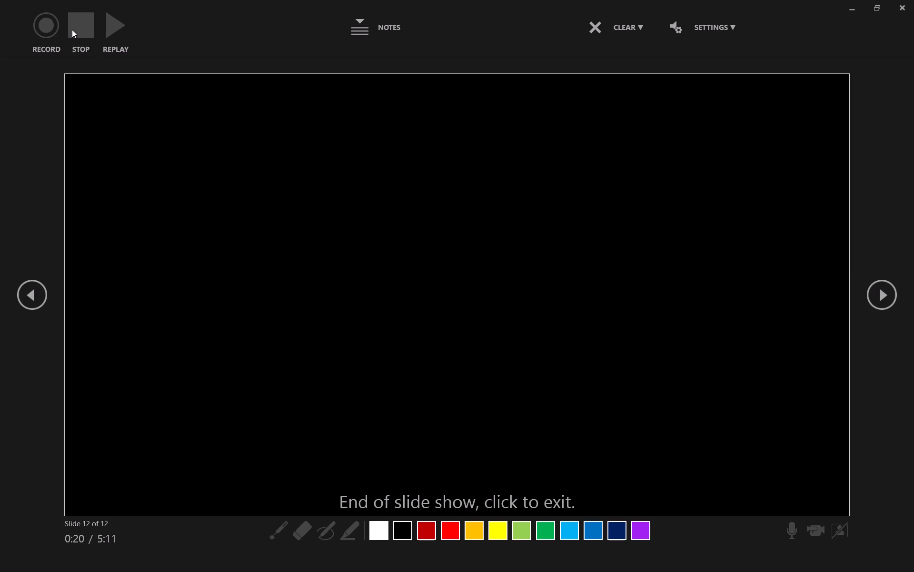
Go back to the References slide, replay its recorded narration and pause the replay.
{"action": "left_click", "coordinate": [37, 296]}
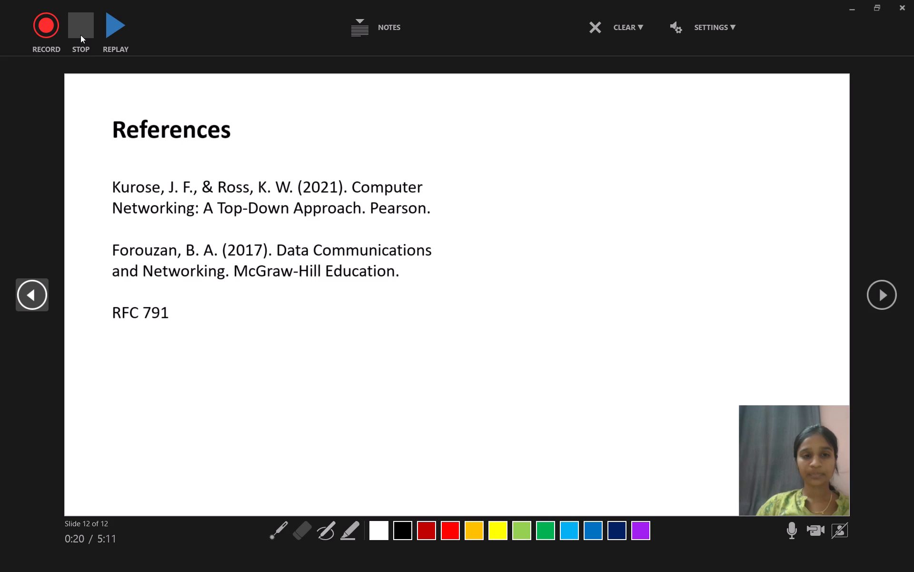
{"action": "left_click", "coordinate": [80, 35]}
{"action": "left_click", "coordinate": [109, 39]}
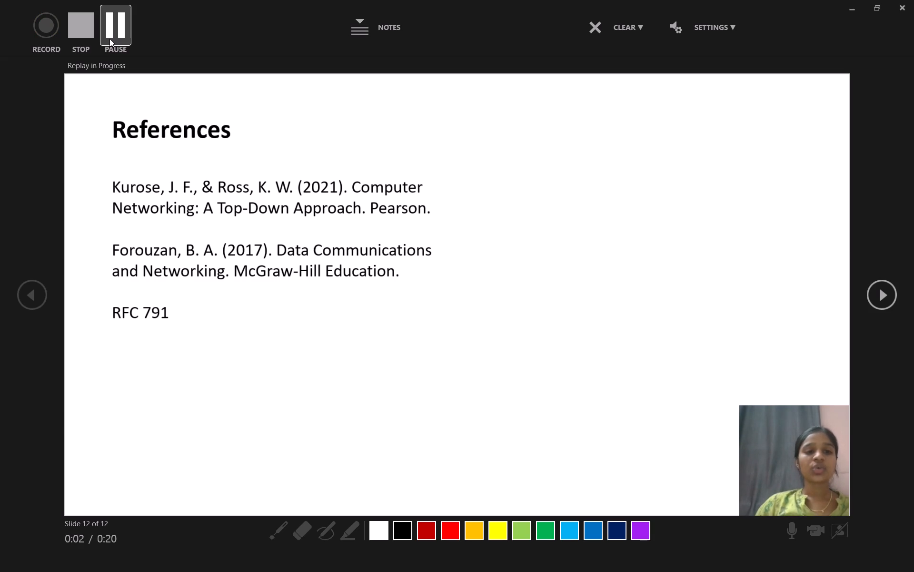
{"action": "left_click", "coordinate": [115, 30]}
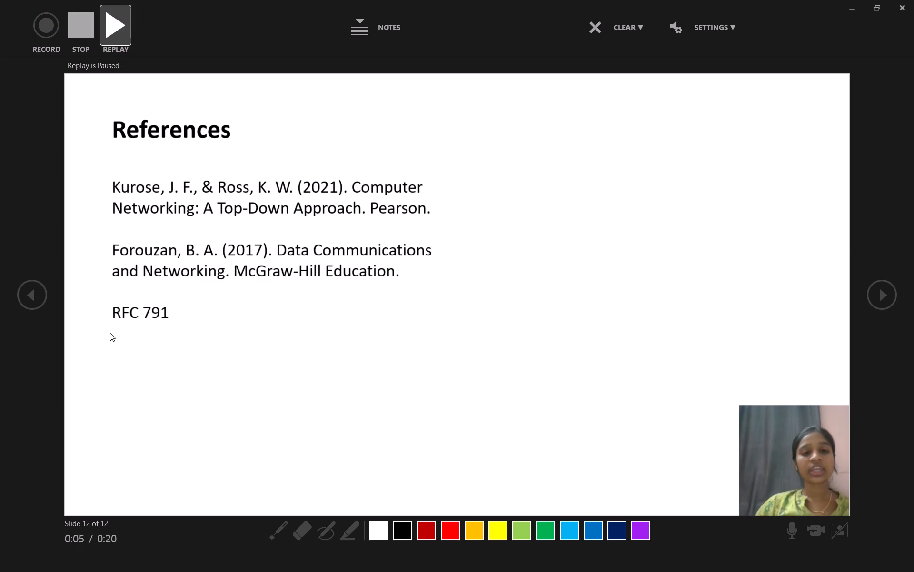
{"action": "left_click", "coordinate": [94, 531]}
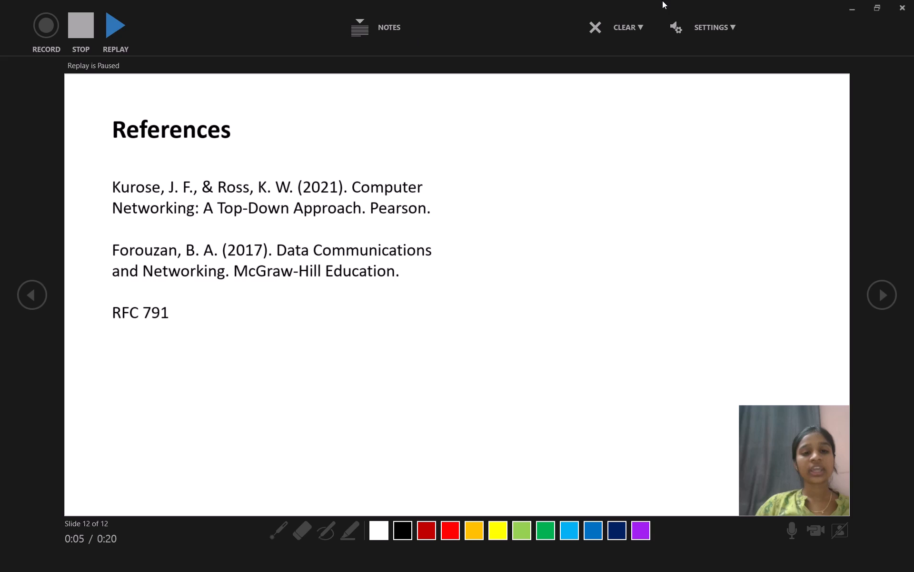
Leave the recording view and slide show, and select the title slide in the normal editing view.
{"action": "left_click", "coordinate": [846, 10]}
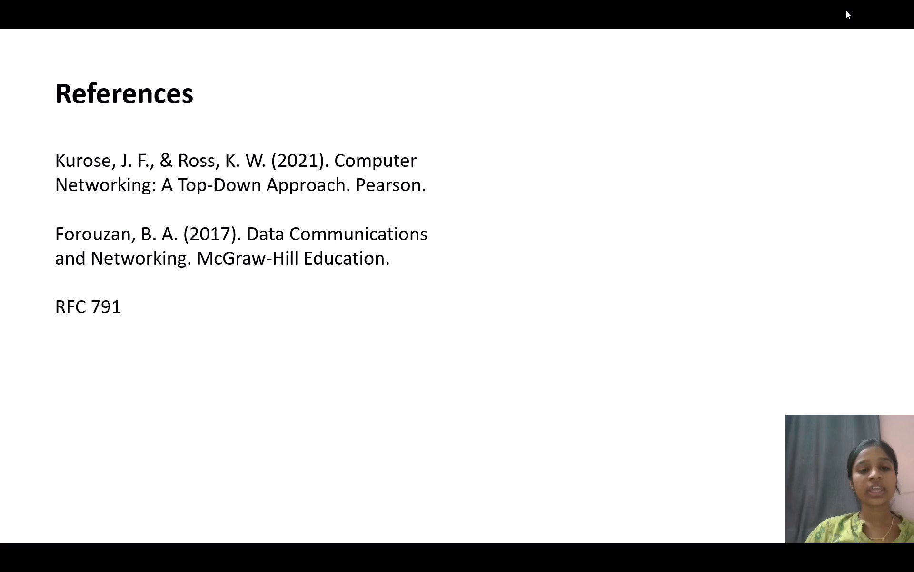
{"action": "left_click", "coordinate": [540, 256]}
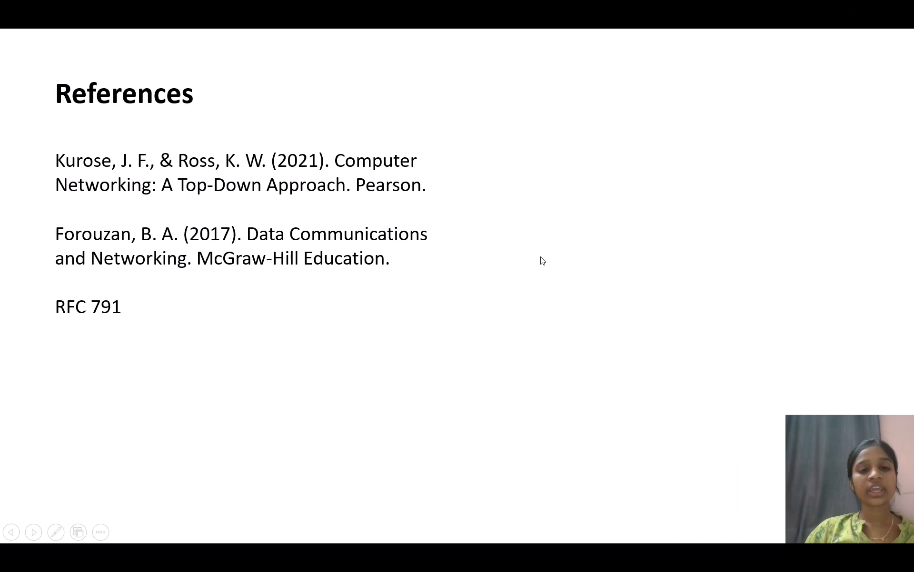
{"action": "key", "text": "Escape"}
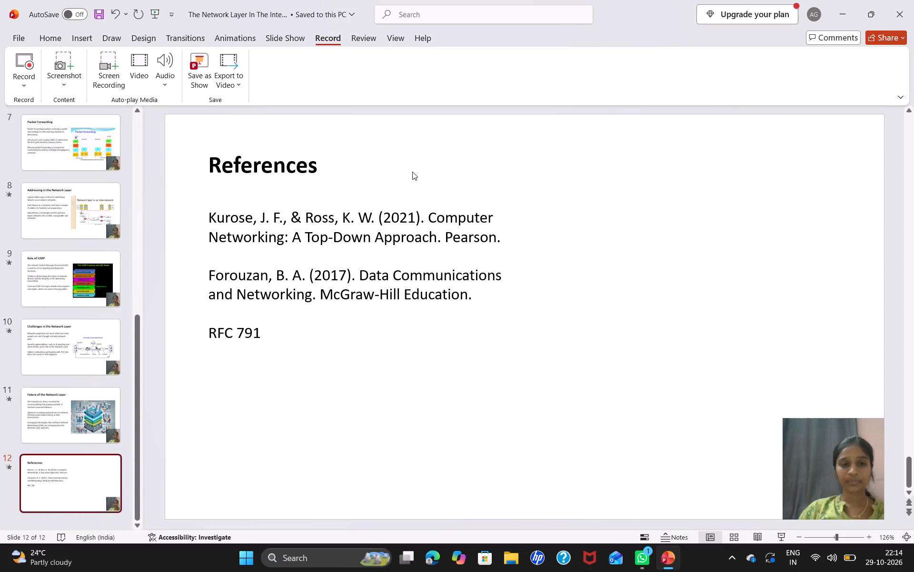
{"action": "scroll", "coordinate": [41, 193], "scroll_direction": "up", "scroll_amount": 17}
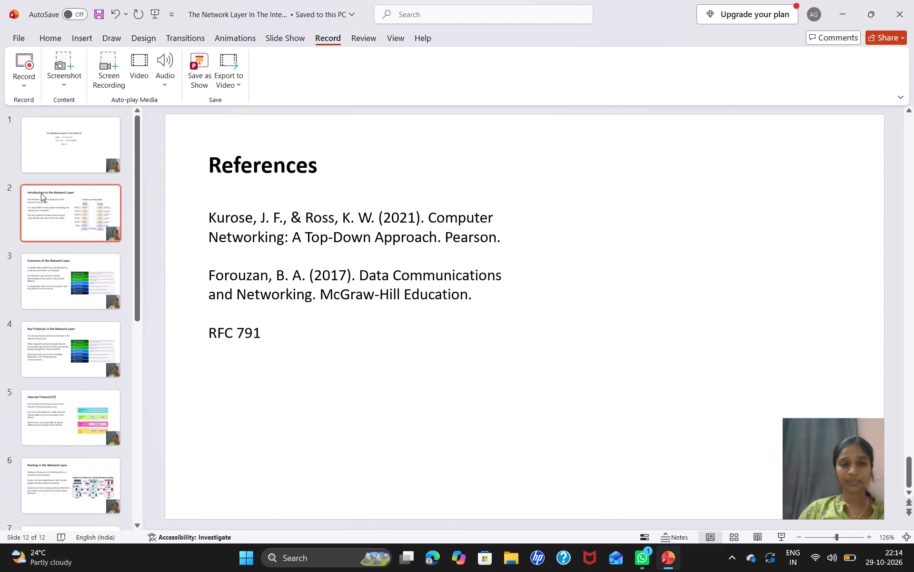
{"action": "left_click", "coordinate": [65, 140]}
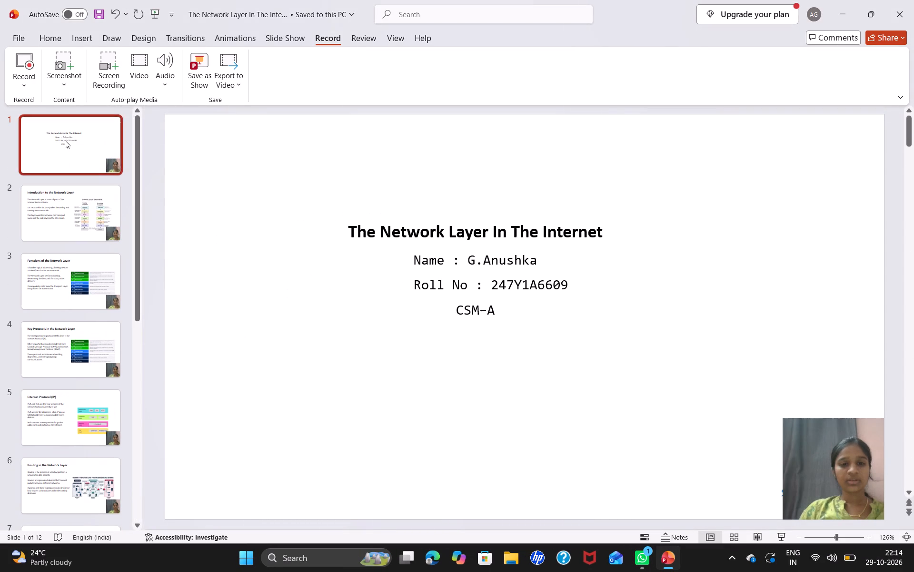
Start exporting the presentation as a Full HD (1080p) video using recorded timings and narrations.
{"action": "left_click", "coordinate": [20, 41]}
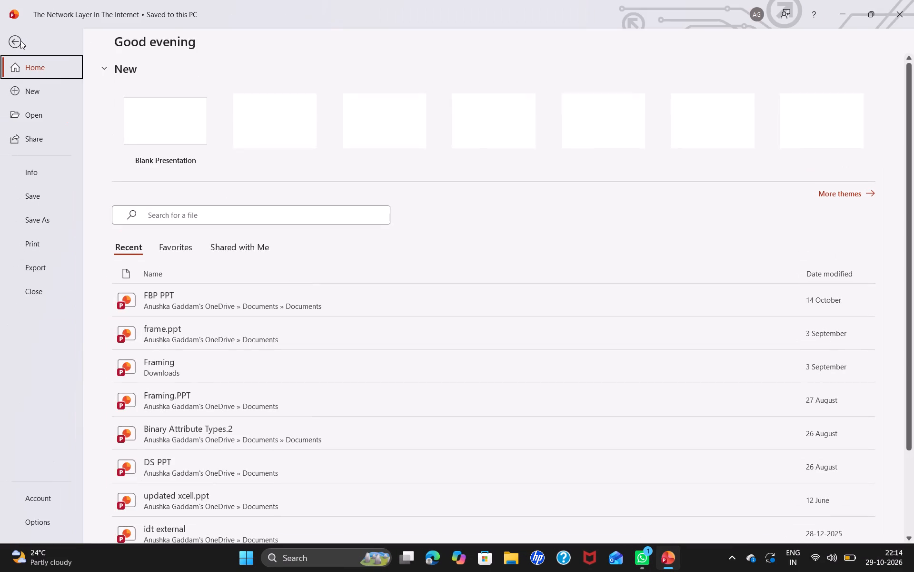
{"action": "left_click", "coordinate": [39, 267]}
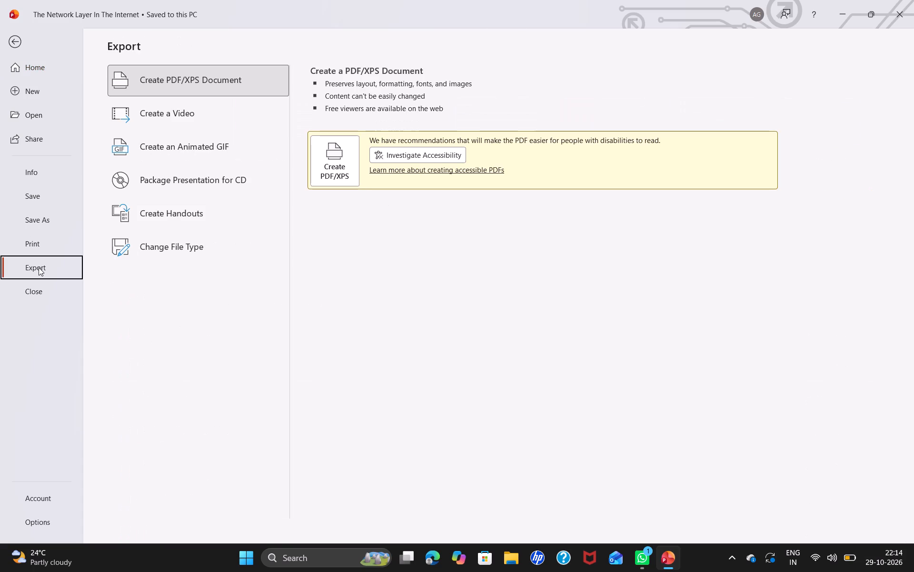
{"action": "left_click", "coordinate": [209, 114]}
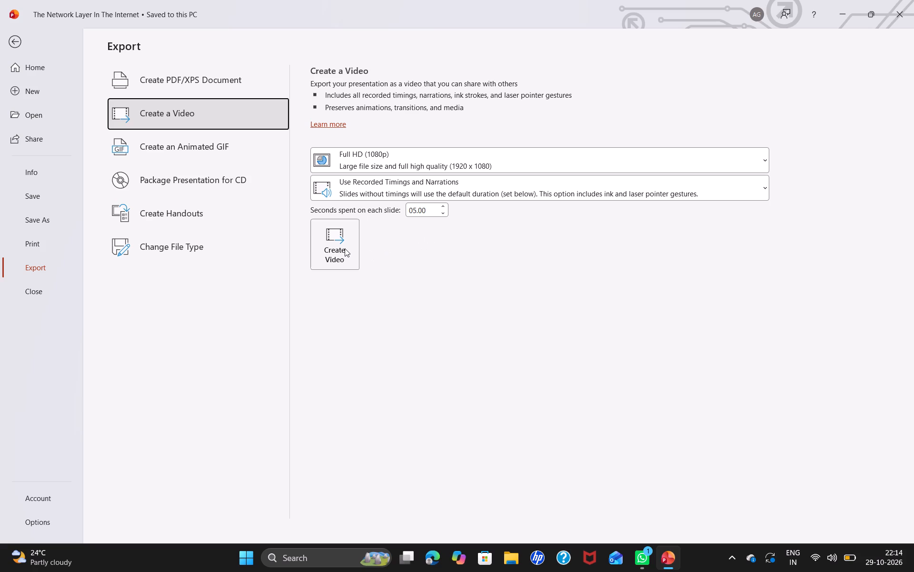
{"action": "left_click", "coordinate": [396, 180]}
{"action": "left_click", "coordinate": [394, 327]}
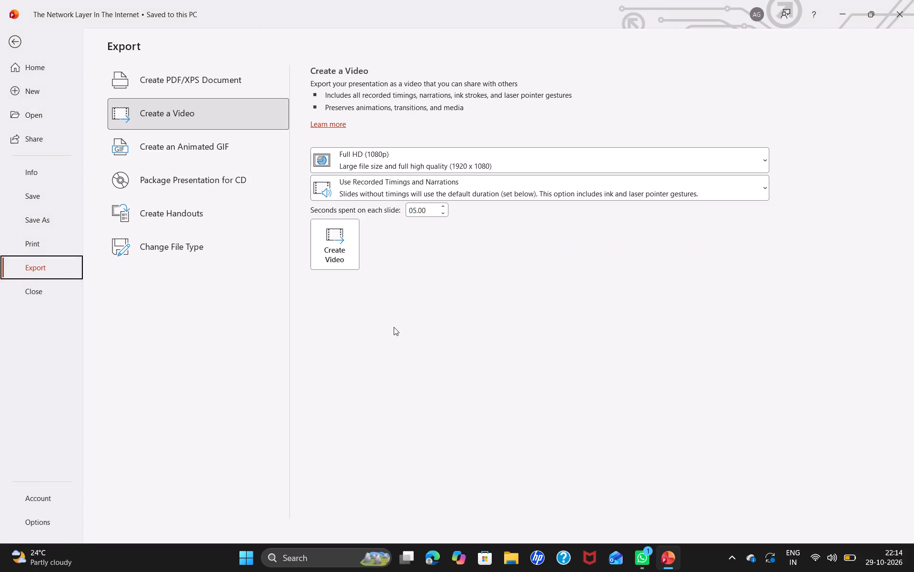
{"action": "left_click", "coordinate": [336, 255]}
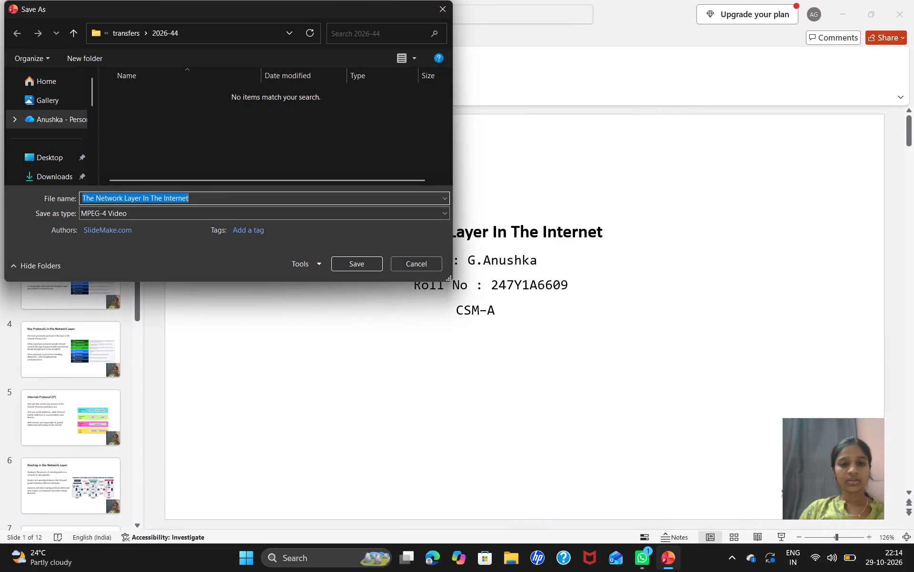
Add a space at the end of the video's file name, The Network Layer In The Internet.
{"action": "left_click", "coordinate": [221, 201]}
{"action": "left_click", "coordinate": [221, 201]}
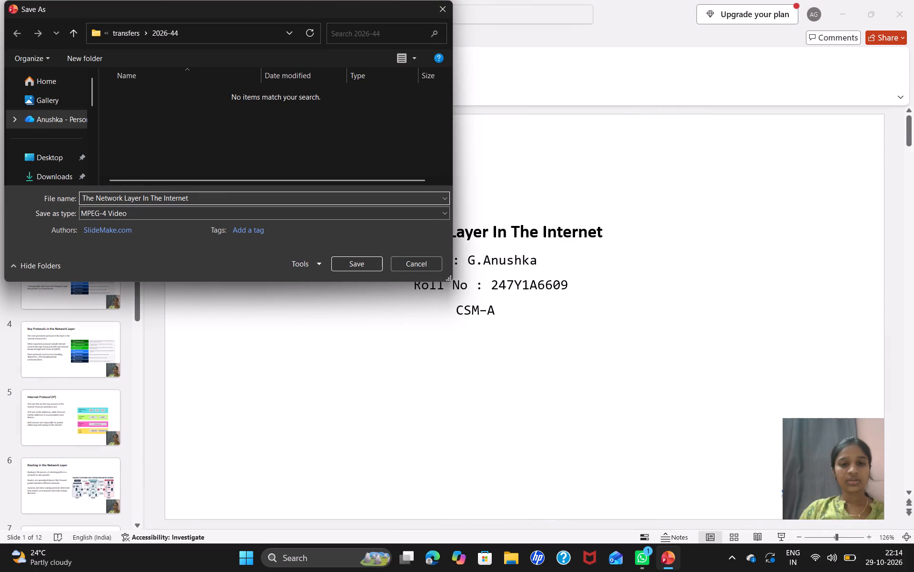
{"action": "key", "text": "space"}
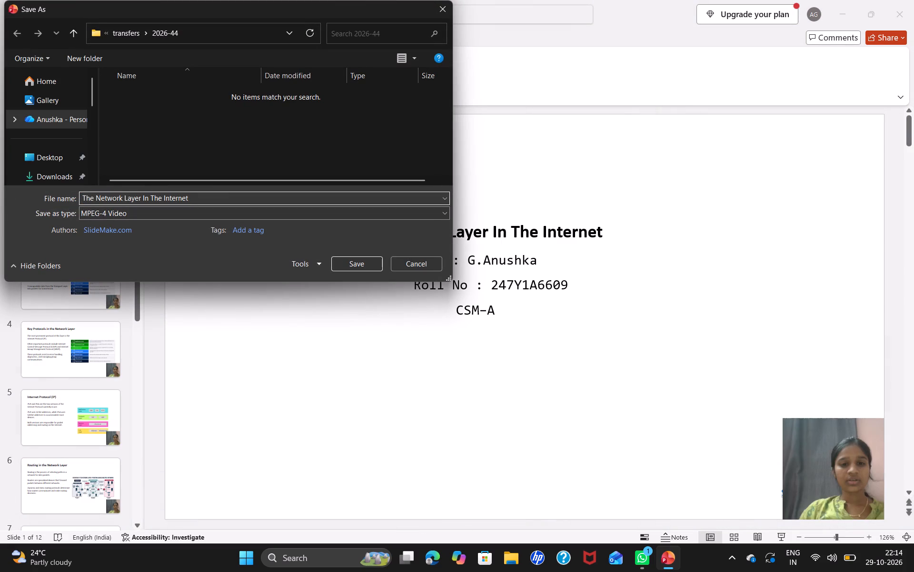